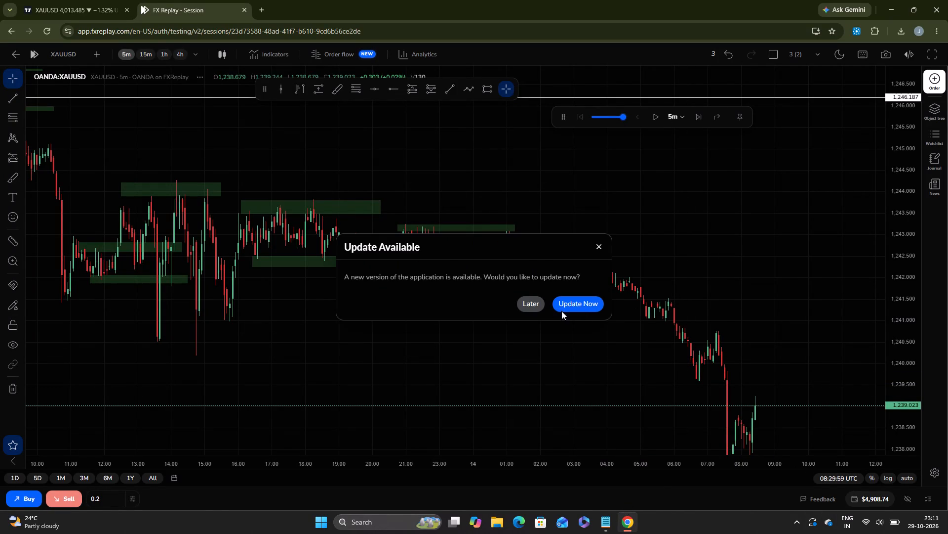
Postpone the application update and show the replay chart in full screen.
{"action": "left_click", "coordinate": [534, 305]}
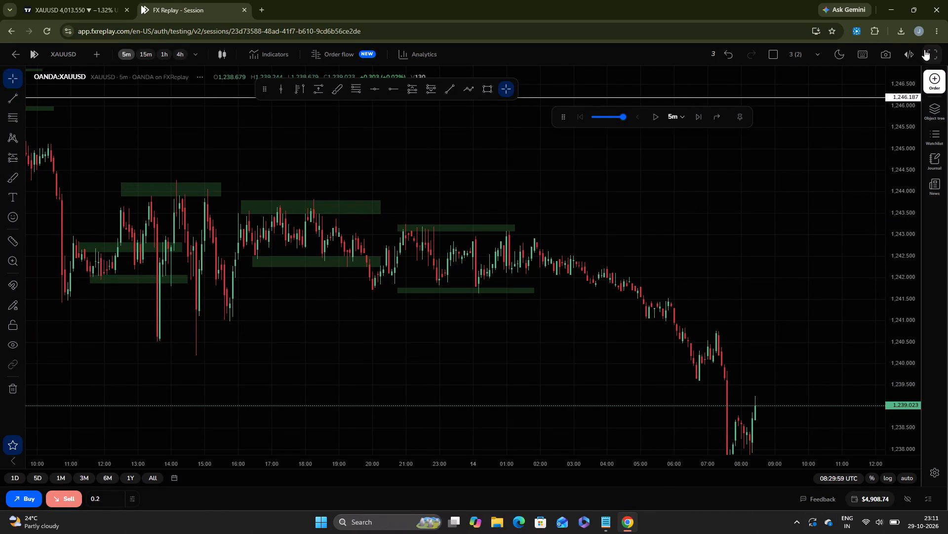
{"action": "left_click", "coordinate": [924, 49]}
{"action": "left_click", "coordinate": [897, 81]}
Examine the XAUUSD price action on the 5-minute chart, and switch to the 4h timeframe to study the broader price structure.
{"action": "scroll", "coordinate": [612, 254], "scroll_direction": "up", "scroll_amount": 1}
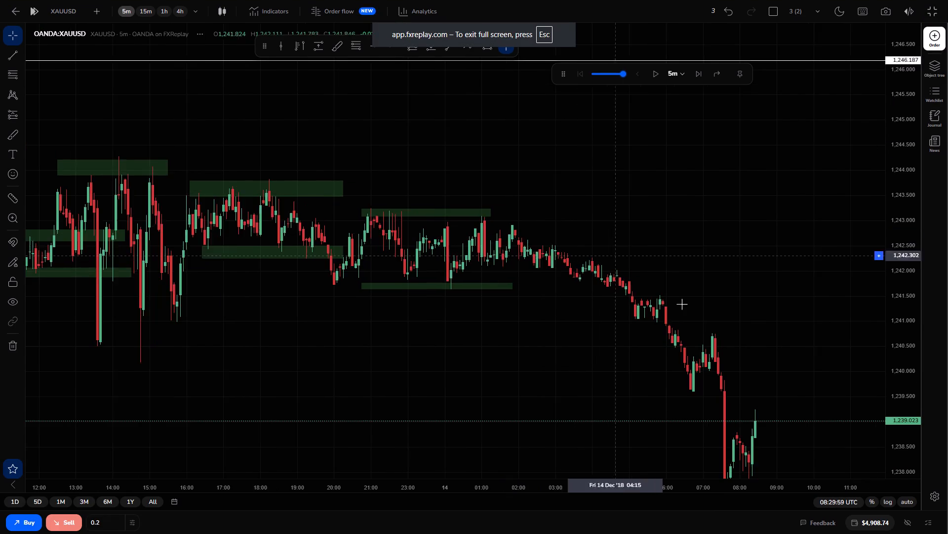
{"action": "scroll", "coordinate": [691, 310], "scroll_direction": "down", "scroll_amount": 2}
{"action": "left_click_drag", "start_coordinate": [721, 328], "coordinate": [466, 243]}
{"action": "left_click_drag", "start_coordinate": [223, 296], "coordinate": [350, 258]}
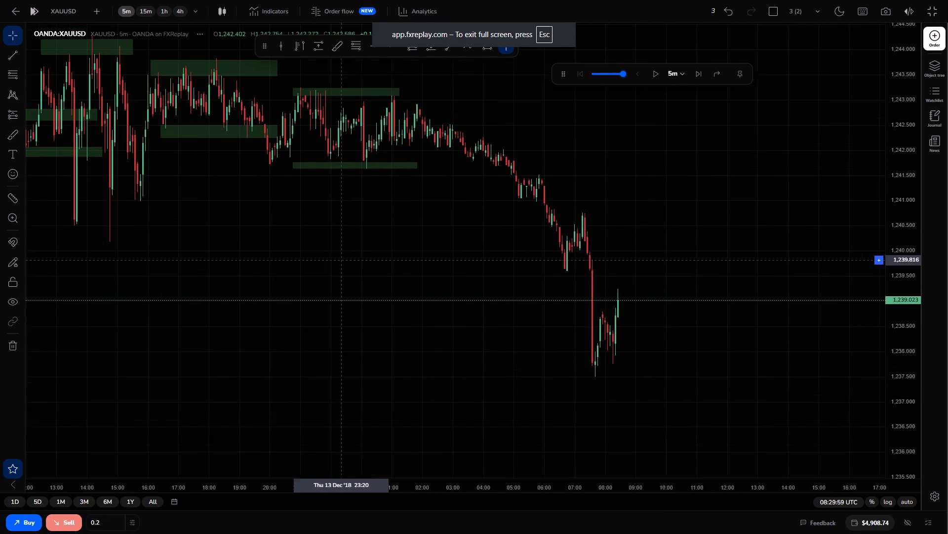
{"action": "left_click_drag", "start_coordinate": [350, 258], "coordinate": [351, 258]}
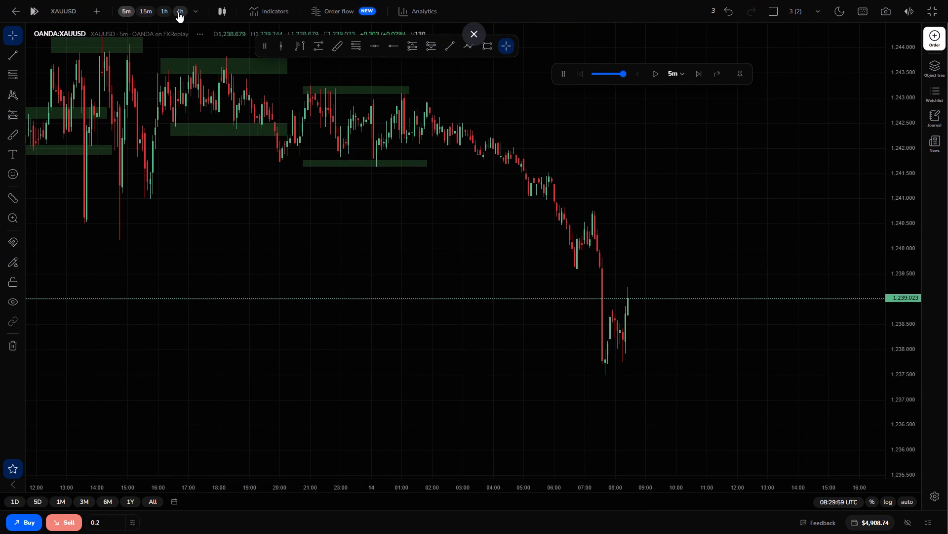
{"action": "left_click", "coordinate": [178, 12]}
{"action": "scroll", "coordinate": [786, 228], "scroll_direction": "down", "scroll_amount": 3}
{"action": "scroll", "coordinate": [837, 220], "scroll_direction": "up", "scroll_amount": 1}
{"action": "left_click_drag", "start_coordinate": [910, 138], "coordinate": [882, 407]}
{"action": "left_click_drag", "start_coordinate": [553, 395], "coordinate": [589, 222]}
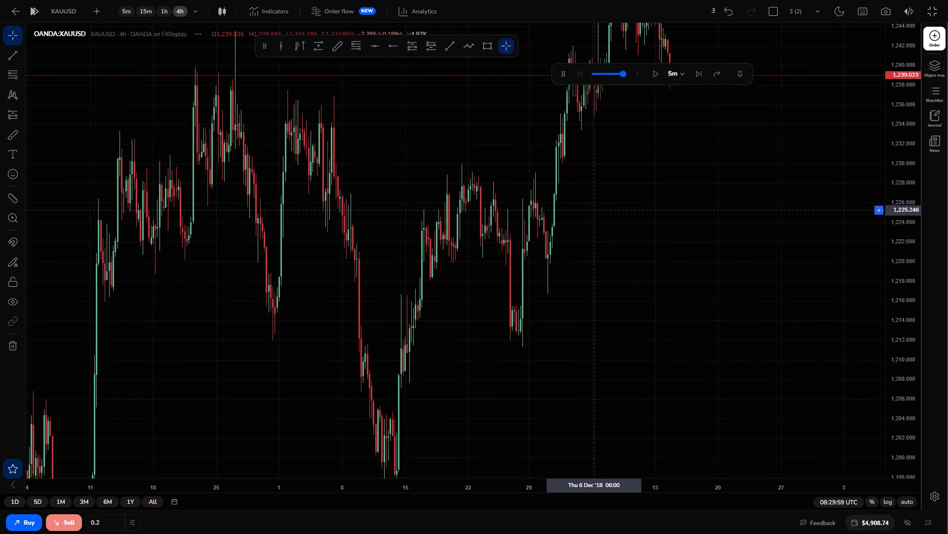
{"action": "left_click_drag", "start_coordinate": [589, 222], "coordinate": [545, 271]}
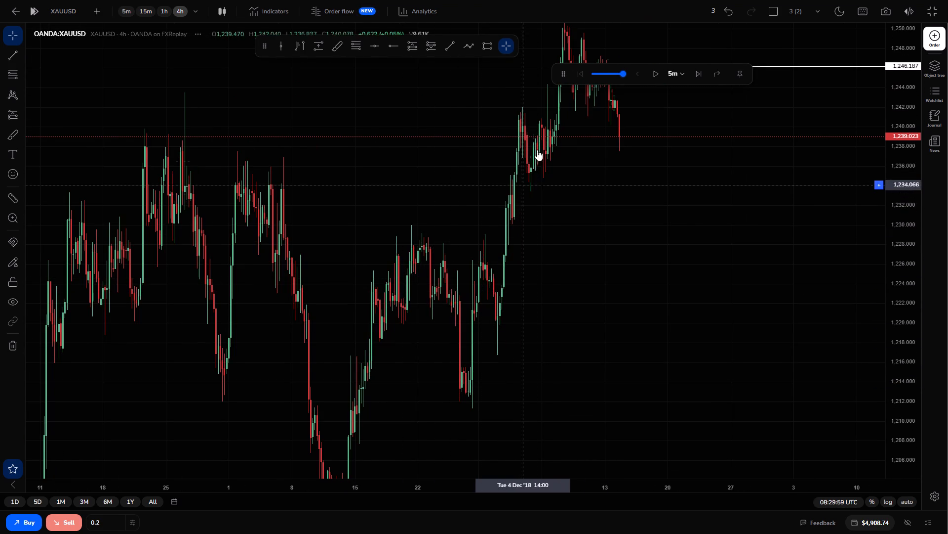
{"action": "left_click_drag", "start_coordinate": [562, 142], "coordinate": [569, 285]}
{"action": "scroll", "coordinate": [583, 277], "scroll_direction": "up", "scroll_amount": 1}
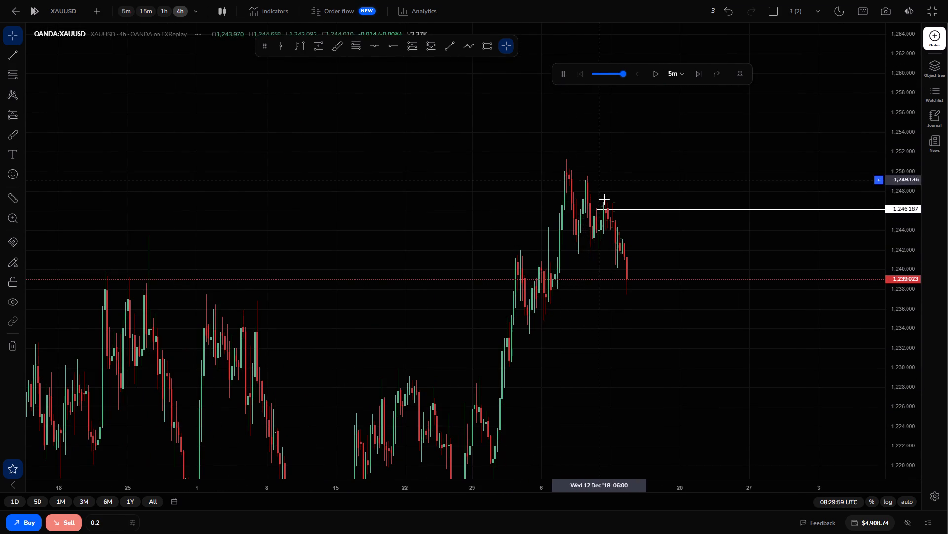
Return to the 5m timeframe and examine the 14 Dec morning price move with an expanded price scale.
{"action": "left_click", "coordinate": [127, 12]}
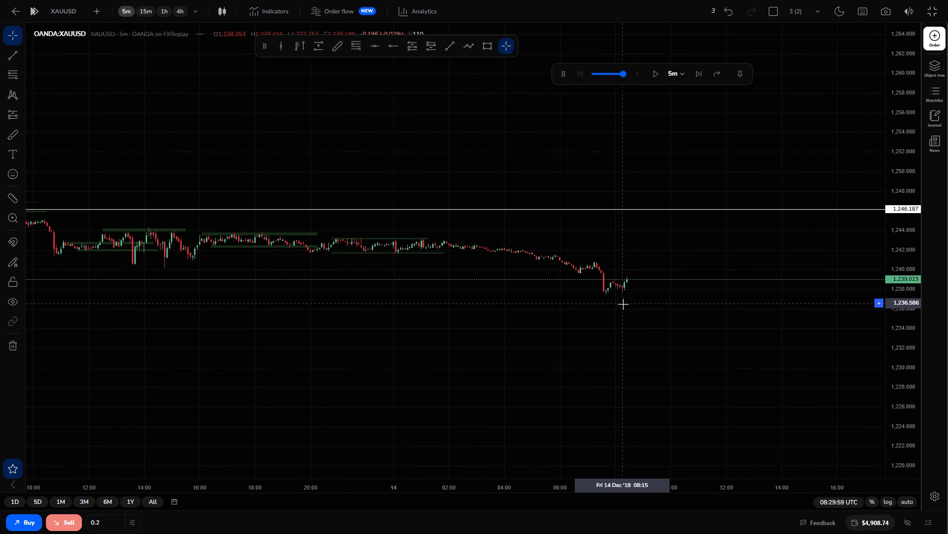
{"action": "scroll", "coordinate": [625, 307], "scroll_direction": "up", "scroll_amount": 1}
{"action": "scroll", "coordinate": [626, 309], "scroll_direction": "down", "scroll_amount": 2}
{"action": "scroll", "coordinate": [627, 313], "scroll_direction": "up", "scroll_amount": 1}
{"action": "scroll", "coordinate": [627, 313], "scroll_direction": "down", "scroll_amount": 1}
{"action": "scroll", "coordinate": [629, 314], "scroll_direction": "up", "scroll_amount": 1}
{"action": "left_click_drag", "start_coordinate": [921, 358], "coordinate": [916, 359]}
{"action": "left_click_drag", "start_coordinate": [908, 383], "coordinate": [803, 128]}
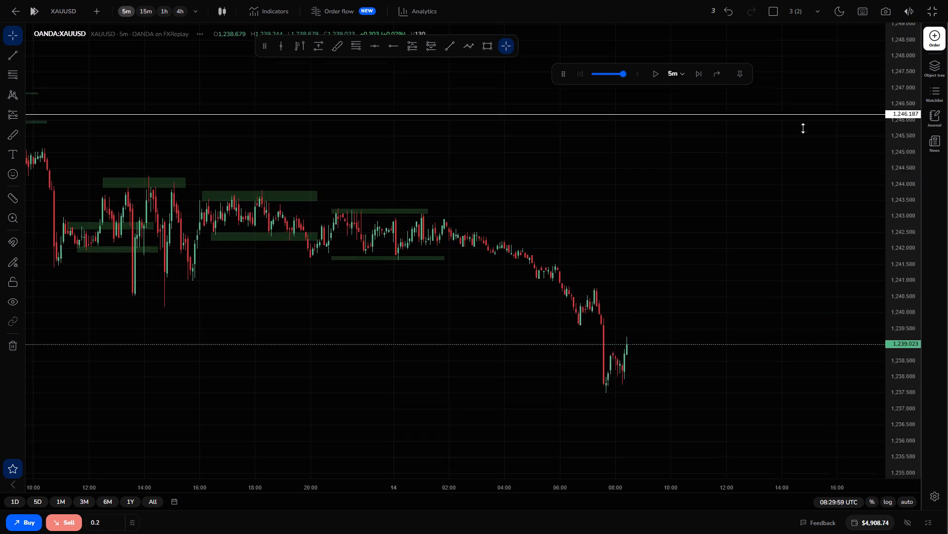
{"action": "left_click_drag", "start_coordinate": [803, 128], "coordinate": [762, 88]}
{"action": "left_click_drag", "start_coordinate": [497, 374], "coordinate": [523, 319]}
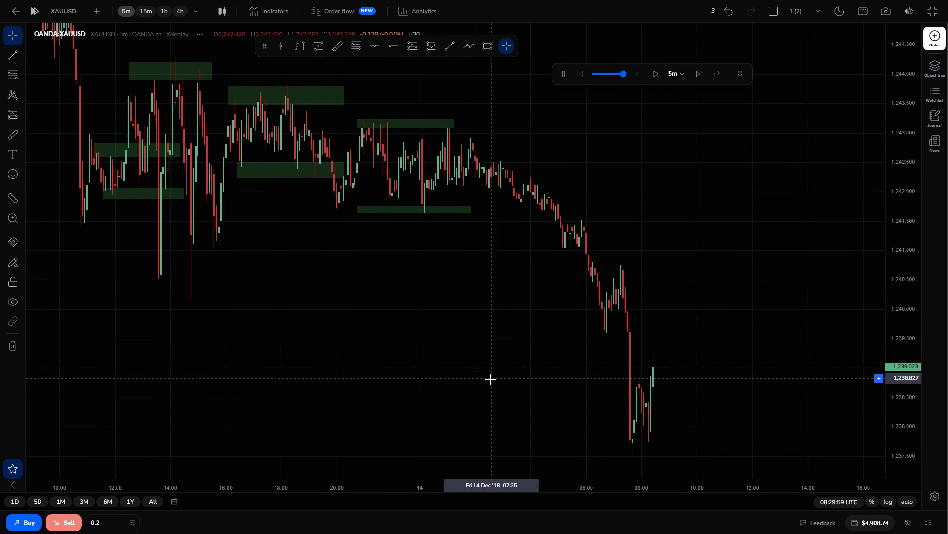
{"action": "left_click_drag", "start_coordinate": [486, 385], "coordinate": [472, 355]}
{"action": "scroll", "coordinate": [505, 408], "scroll_direction": "down", "scroll_amount": 1}
{"action": "left_click_drag", "start_coordinate": [662, 411], "coordinate": [650, 351]}
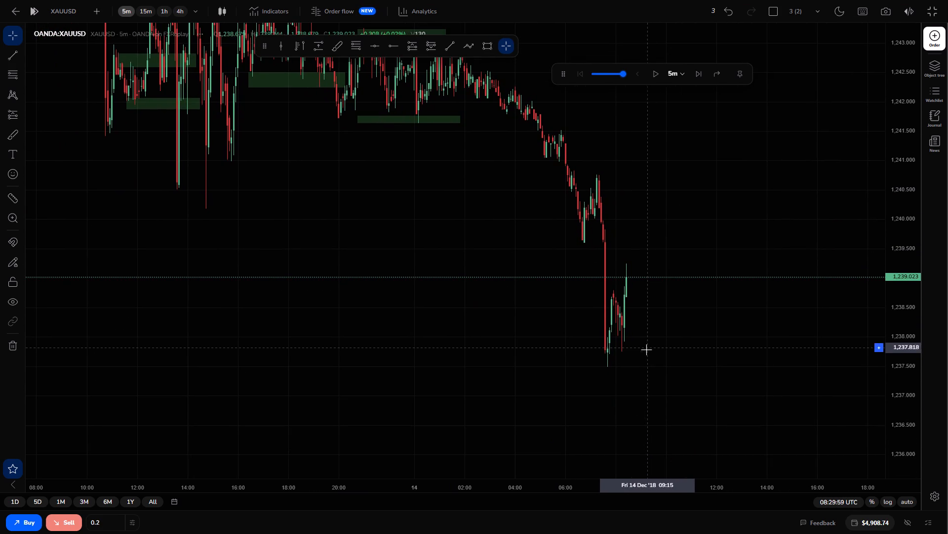
{"action": "scroll", "coordinate": [633, 388], "scroll_direction": "up", "scroll_amount": 1}
{"action": "scroll", "coordinate": [627, 370], "scroll_direction": "down", "scroll_amount": 1}
{"action": "scroll", "coordinate": [621, 340], "scroll_direction": "up", "scroll_amount": 1}
{"action": "scroll", "coordinate": [613, 315], "scroll_direction": "down", "scroll_amount": 1}
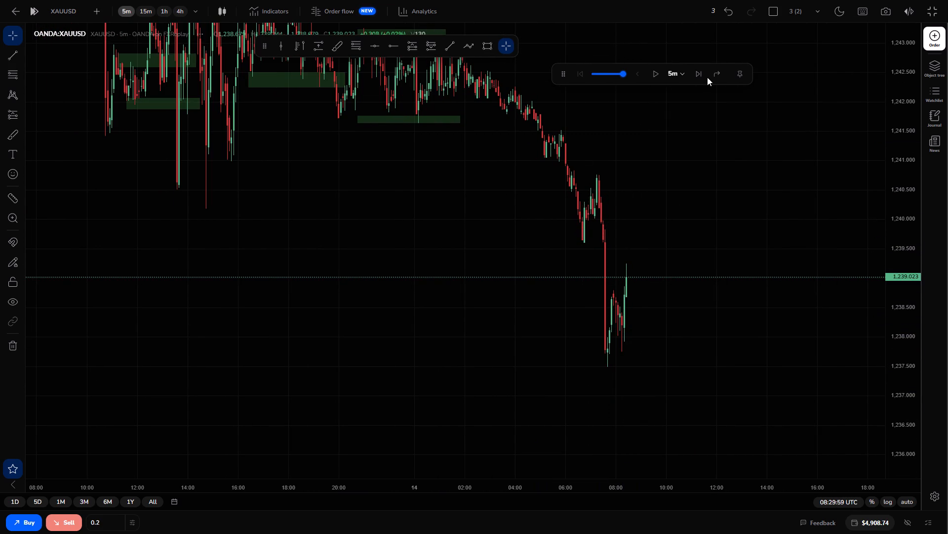
Advance the replay candle by candle to 09:09:59 UTC.
{"action": "left_click", "coordinate": [702, 74]}
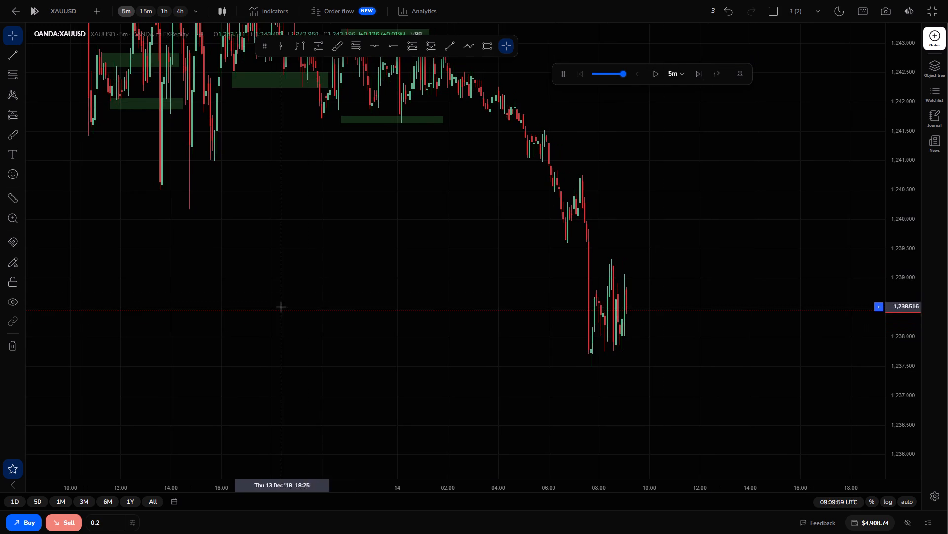
Draw a horizontal ray at about 1,240.214 starting from the afternoon low of 13 Dec.
{"action": "left_click_drag", "start_coordinate": [281, 307], "coordinate": [321, 304]}
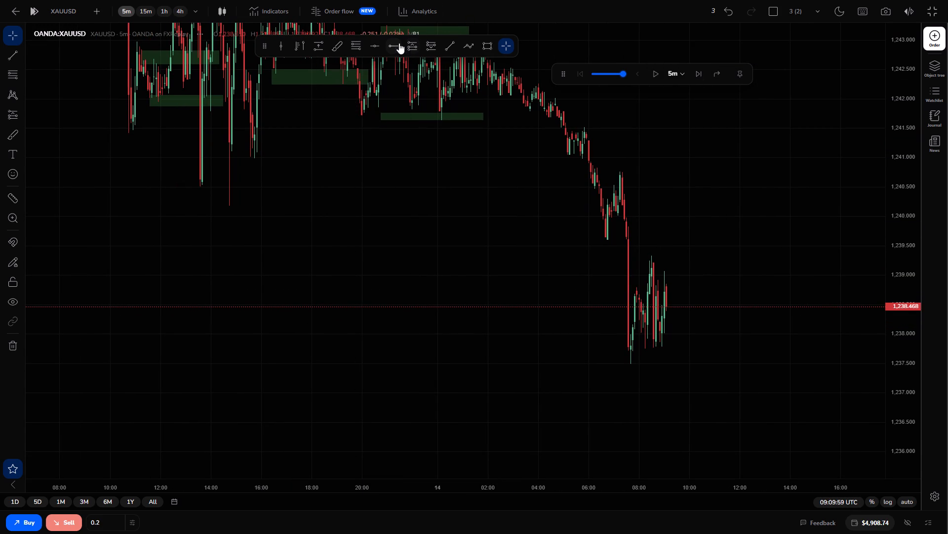
{"action": "left_click", "coordinate": [398, 44]}
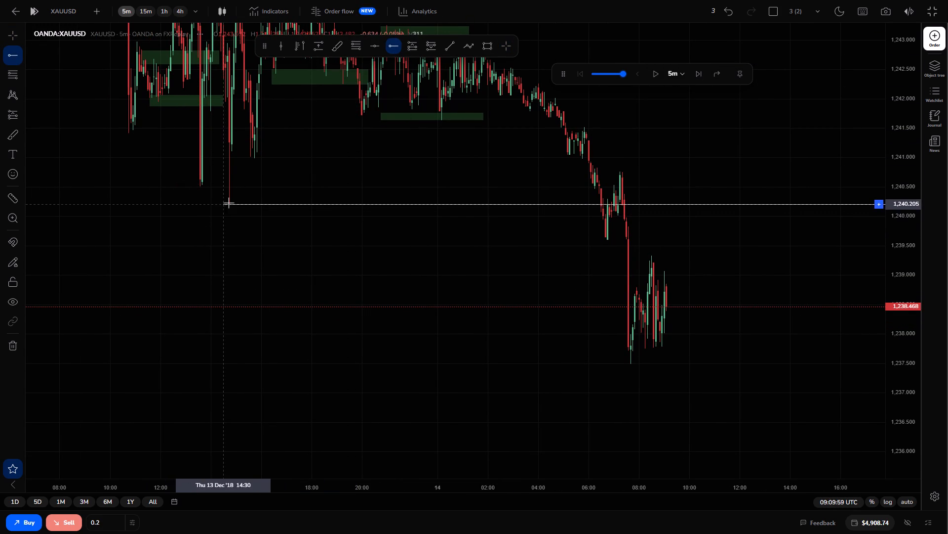
{"action": "left_click", "coordinate": [228, 204]}
{"action": "left_click", "coordinate": [248, 238]}
Review price below the new ray and advance the replay candle by candle to 09:29:59 UTC.
{"action": "left_click_drag", "start_coordinate": [607, 242], "coordinate": [544, 251]}
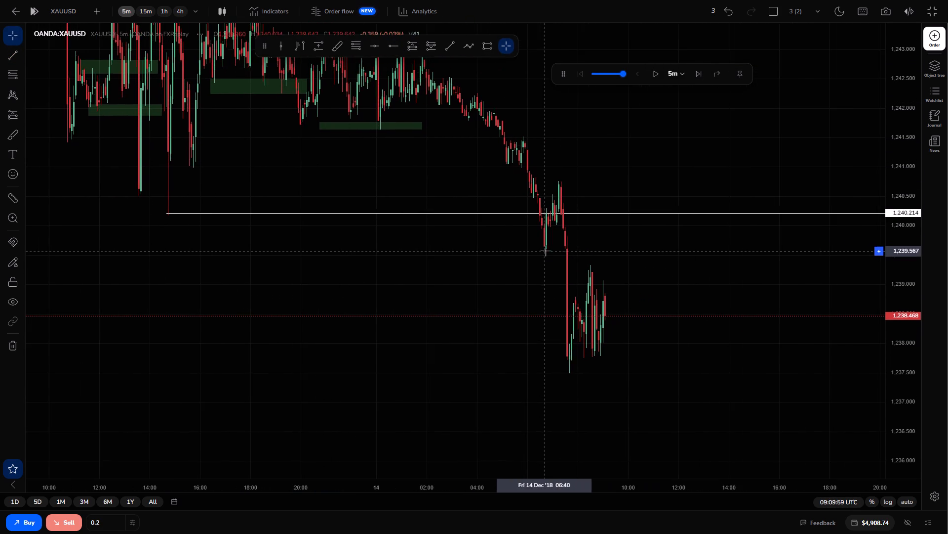
{"action": "scroll", "coordinate": [565, 242], "scroll_direction": "up", "scroll_amount": 1}
{"action": "scroll", "coordinate": [565, 242], "scroll_direction": "down", "scroll_amount": 1}
{"action": "scroll", "coordinate": [565, 242], "scroll_direction": "up", "scroll_amount": 1}
{"action": "scroll", "coordinate": [566, 240], "scroll_direction": "down", "scroll_amount": 1}
{"action": "left_click_drag", "start_coordinate": [460, 309], "coordinate": [495, 252]}
{"action": "scroll", "coordinate": [525, 255], "scroll_direction": "up", "scroll_amount": 2}
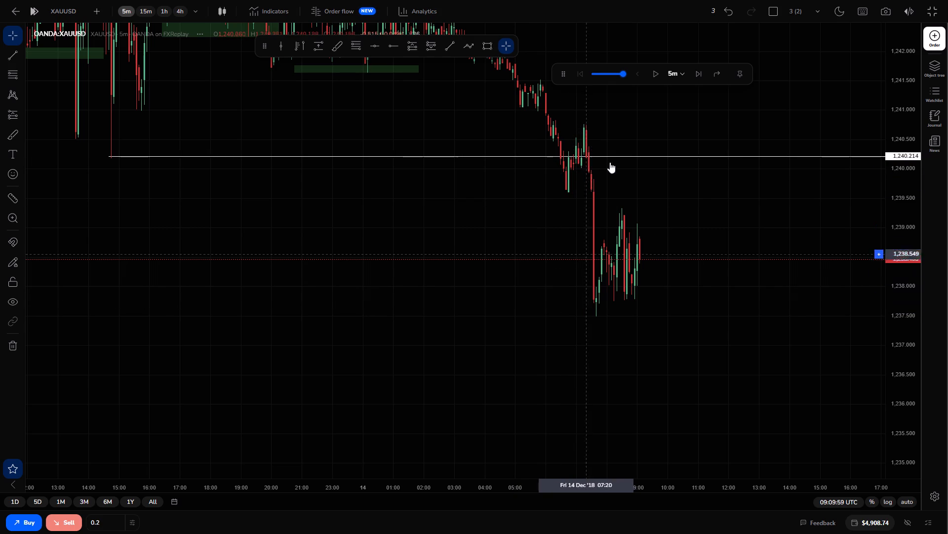
{"action": "left_click", "coordinate": [698, 71]}
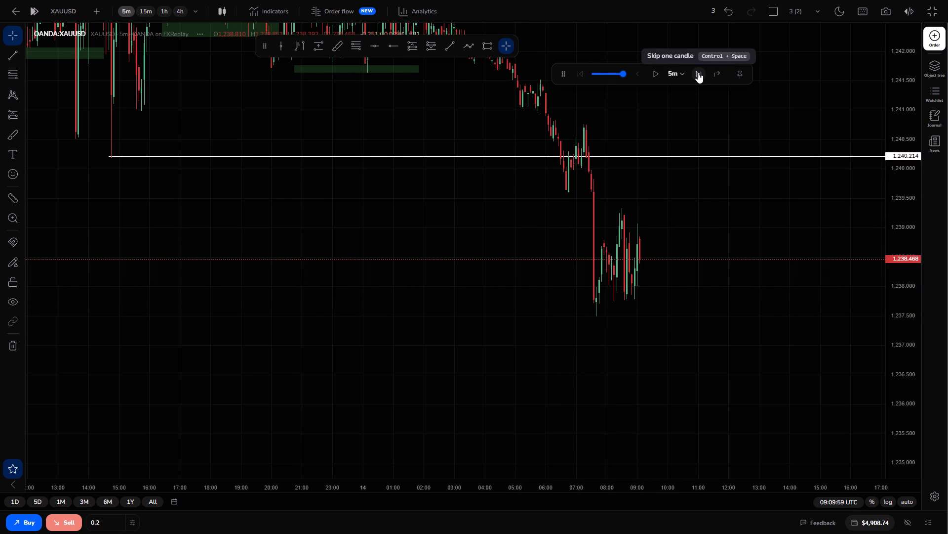
{"action": "double_click", "coordinate": [699, 75]}
{"action": "left_click", "coordinate": [700, 78]}
Draw a thin rectangle zone over the 08:30 swing high, with its lower edge at about 1,239.25, extending to about 13:20.
{"action": "left_click_drag", "start_coordinate": [502, 265], "coordinate": [454, 268]}
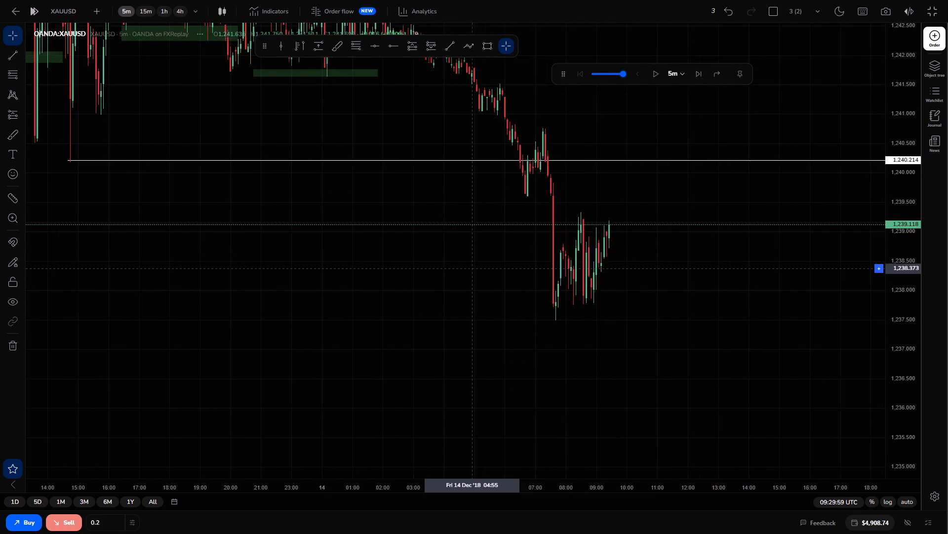
{"action": "left_click_drag", "start_coordinate": [454, 268], "coordinate": [452, 268]}
{"action": "scroll", "coordinate": [479, 242], "scroll_direction": "up", "scroll_amount": 1}
{"action": "scroll", "coordinate": [481, 237], "scroll_direction": "down", "scroll_amount": 1}
{"action": "left_click", "coordinate": [485, 48]}
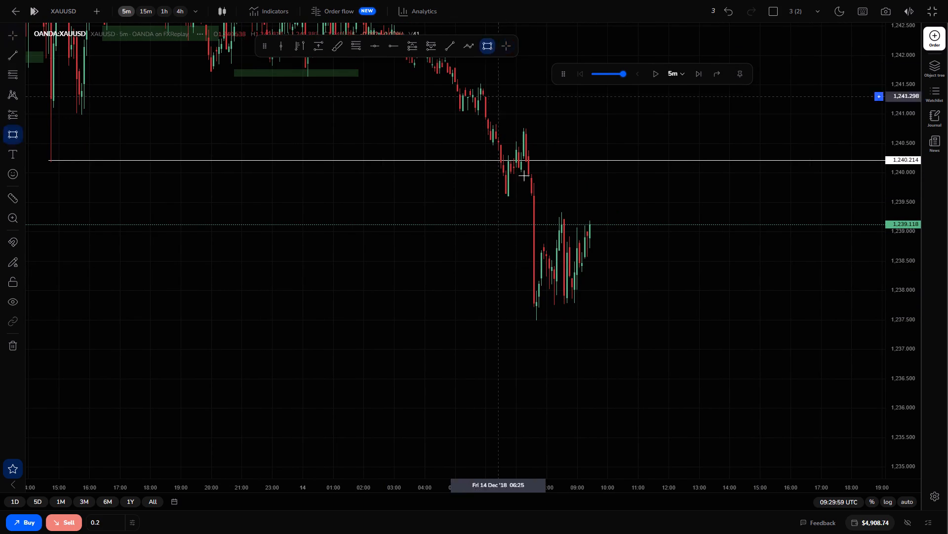
{"action": "left_click", "coordinate": [553, 210]}
{"action": "left_click", "coordinate": [709, 217]}
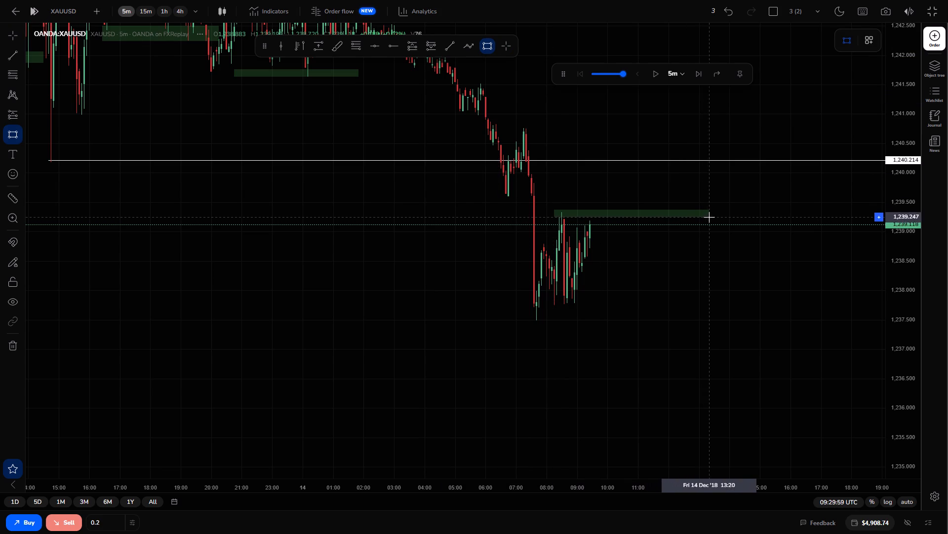
{"action": "left_click", "coordinate": [700, 229]}
Draw a thin rectangle zone over the recent lows, about 1,237.79 to 1,237.72, from 08:10 to about 14:10.
{"action": "left_click_drag", "start_coordinate": [650, 267], "coordinate": [638, 210]}
{"action": "scroll", "coordinate": [587, 139], "scroll_direction": "up", "scroll_amount": 1}
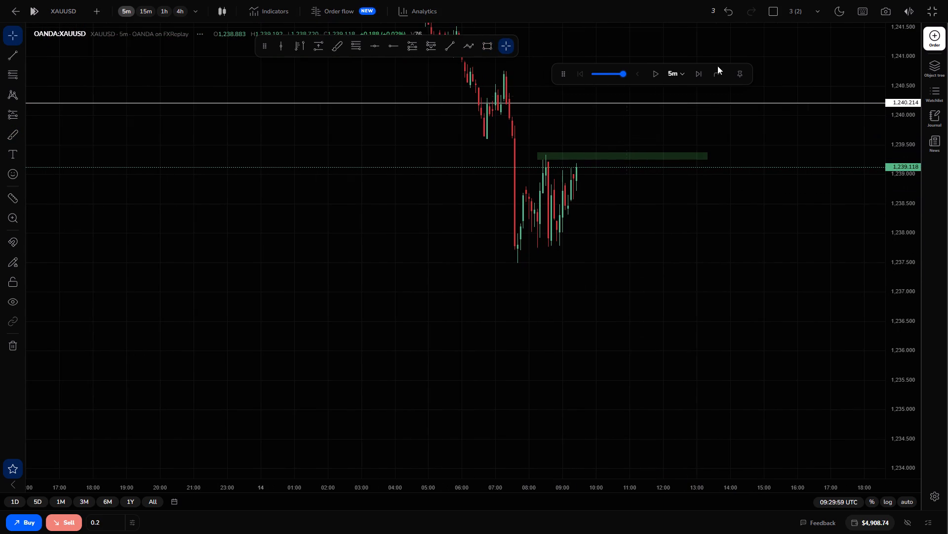
{"action": "left_click", "coordinate": [483, 52]}
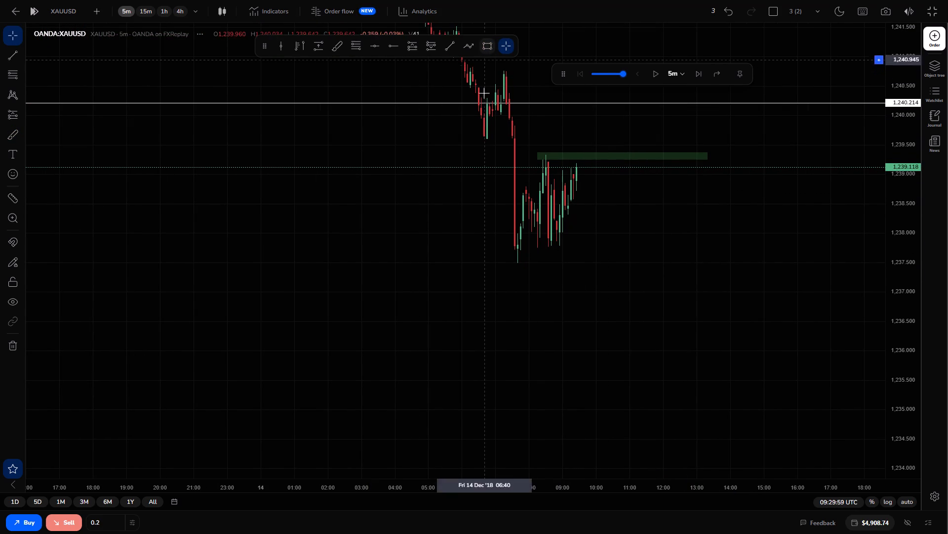
{"action": "left_click", "coordinate": [483, 50]}
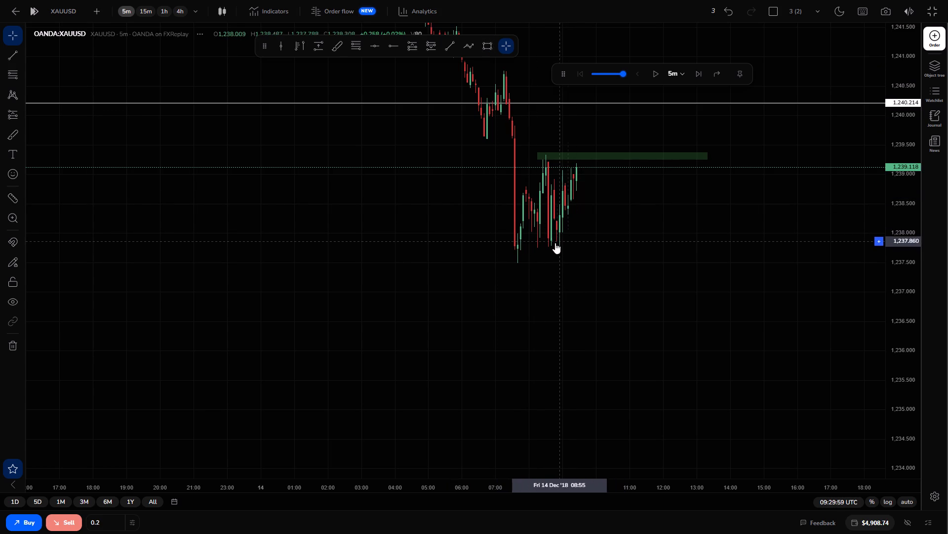
{"action": "left_click", "coordinate": [532, 243]}
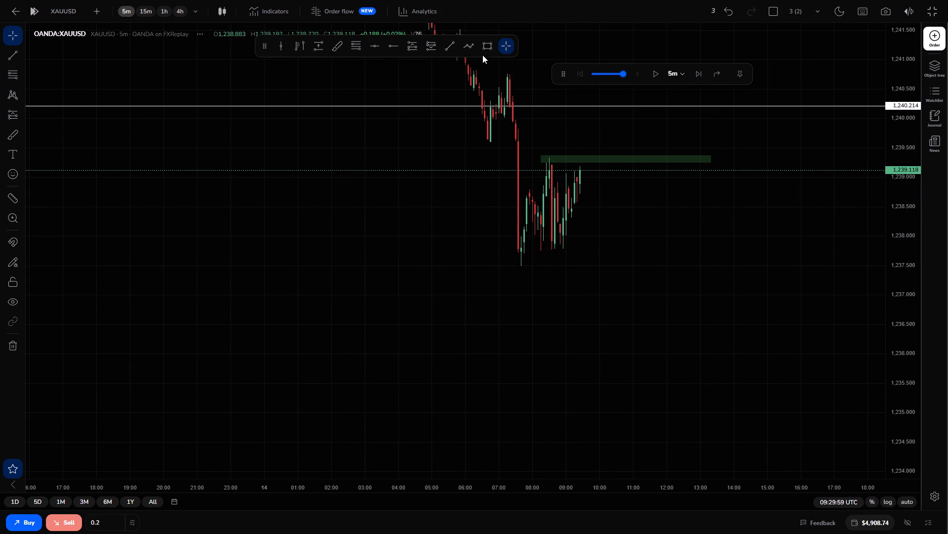
{"action": "left_click", "coordinate": [484, 47]}
{"action": "left_click", "coordinate": [537, 248]}
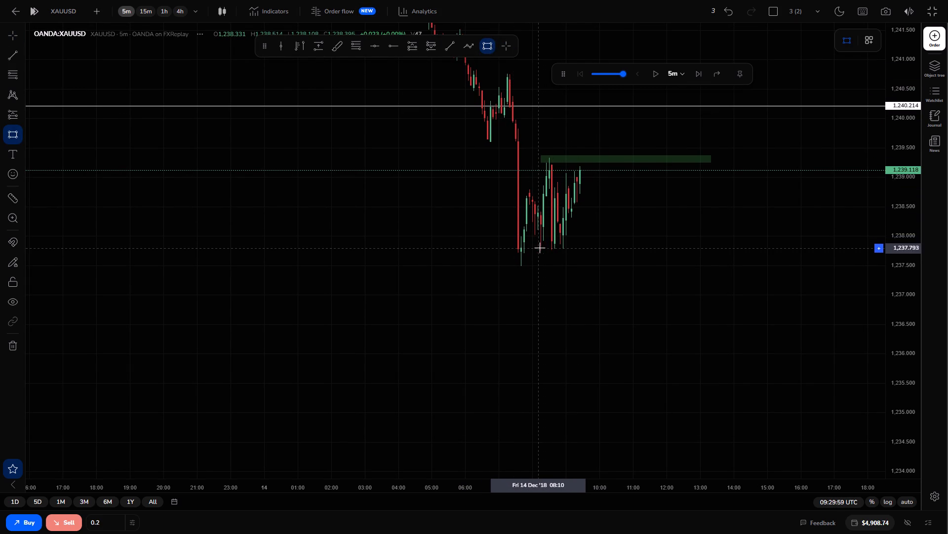
{"action": "left_click", "coordinate": [740, 253]}
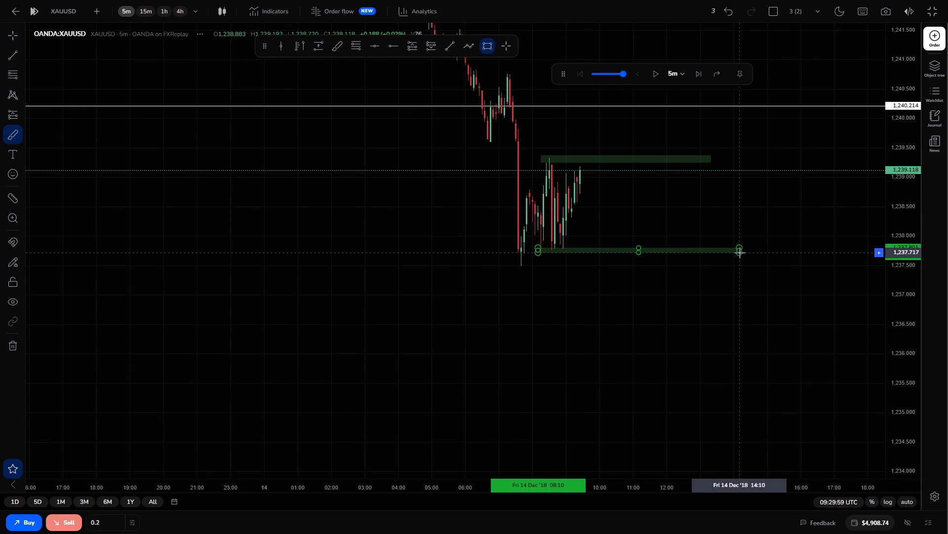
{"action": "left_click", "coordinate": [753, 270]}
Enlarge the view of the range between the two zones and advance the replay candle by candle to 10:19:59 UTC.
{"action": "left_click_drag", "start_coordinate": [915, 278], "coordinate": [906, 205]}
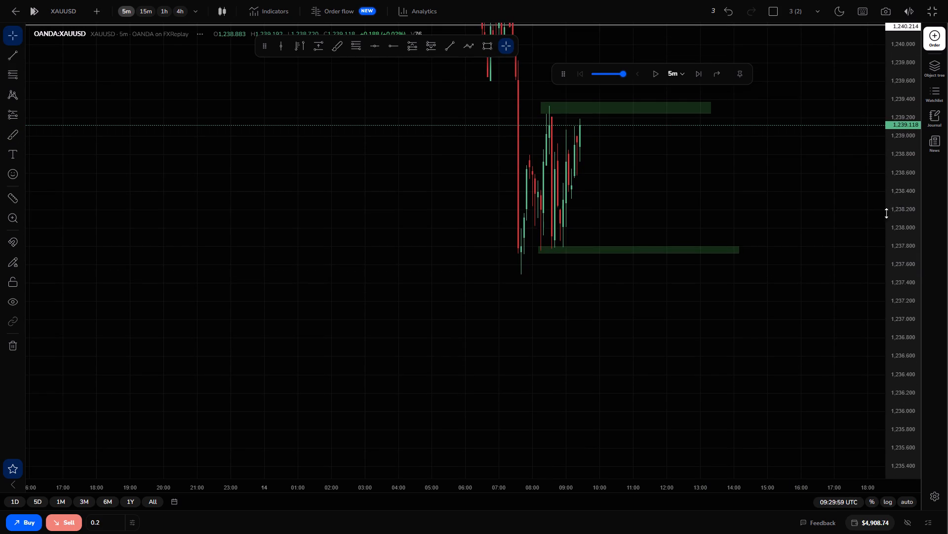
{"action": "scroll", "coordinate": [645, 210], "scroll_direction": "down", "scroll_amount": 1}
{"action": "scroll", "coordinate": [645, 210], "scroll_direction": "up", "scroll_amount": 7}
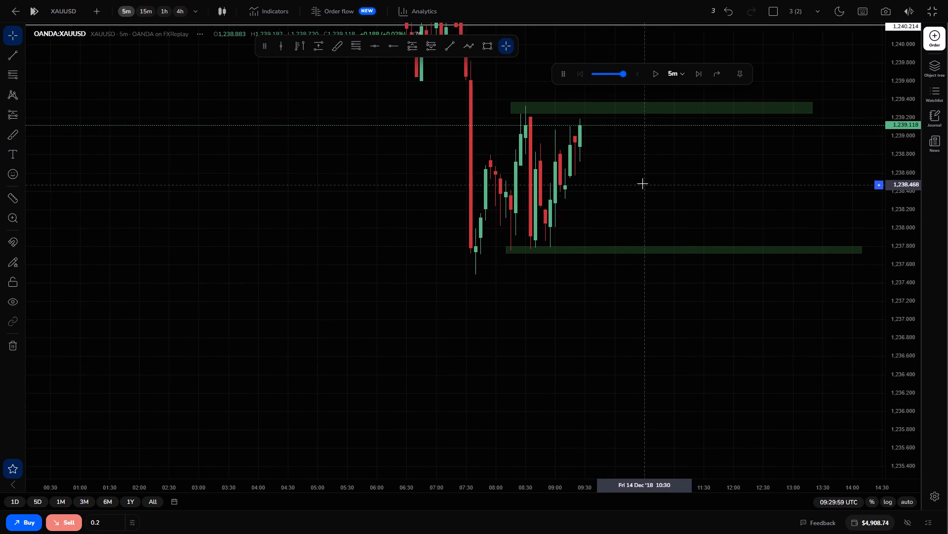
{"action": "left_click_drag", "start_coordinate": [642, 185], "coordinate": [642, 209]}
{"action": "scroll", "coordinate": [653, 195], "scroll_direction": "up", "scroll_amount": 2}
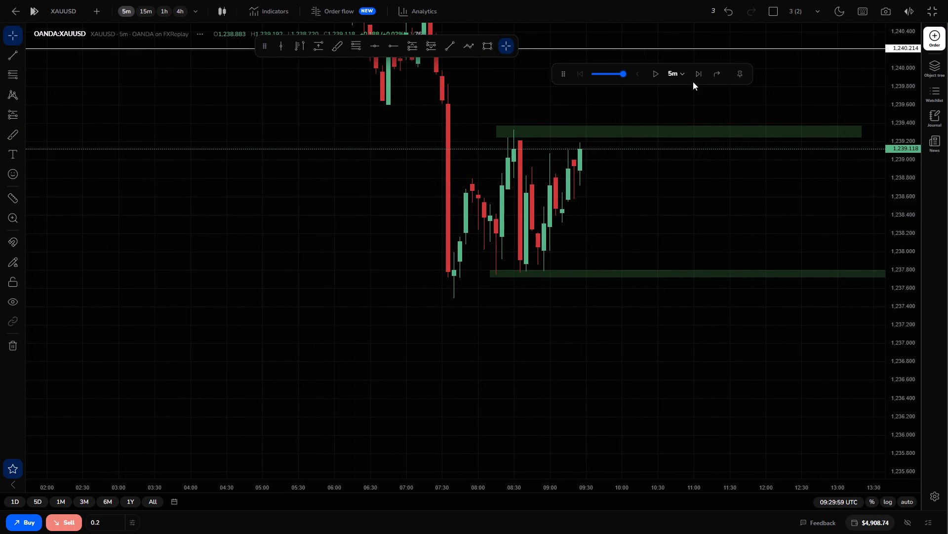
{"action": "left_click", "coordinate": [699, 71]}
{"action": "left_click", "coordinate": [698, 73]}
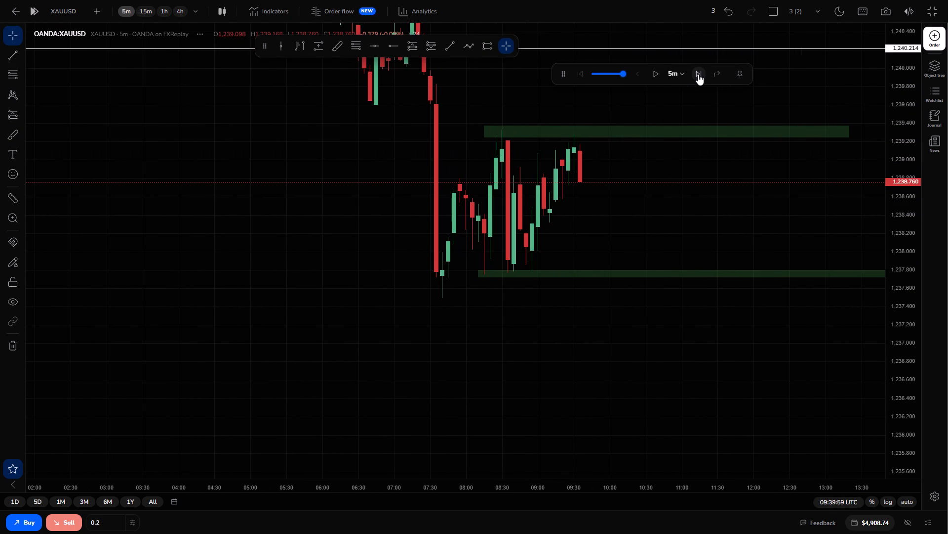
{"action": "left_click", "coordinate": [698, 75]}
Examine the latest candles against the upper rectangle zone and the horizontal ray at 1,240.214.
{"action": "left_click_drag", "start_coordinate": [680, 205], "coordinate": [689, 190]}
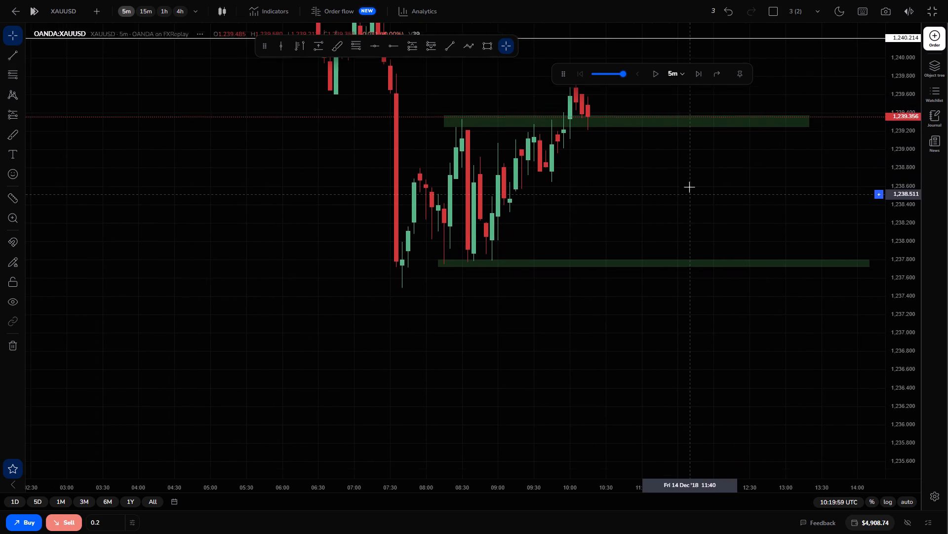
{"action": "scroll", "coordinate": [688, 188], "scroll_direction": "up", "scroll_amount": 2}
{"action": "left_click_drag", "start_coordinate": [662, 204], "coordinate": [681, 253]}
{"action": "scroll", "coordinate": [677, 228], "scroll_direction": "up", "scroll_amount": 1}
{"action": "scroll", "coordinate": [677, 228], "scroll_direction": "down", "scroll_amount": 1}
{"action": "scroll", "coordinate": [676, 230], "scroll_direction": "up", "scroll_amount": 1}
{"action": "scroll", "coordinate": [676, 234], "scroll_direction": "down", "scroll_amount": 1}
{"action": "scroll", "coordinate": [675, 238], "scroll_direction": "up", "scroll_amount": 1}
{"action": "scroll", "coordinate": [675, 238], "scroll_direction": "down", "scroll_amount": 2}
{"action": "scroll", "coordinate": [675, 238], "scroll_direction": "up", "scroll_amount": 1}
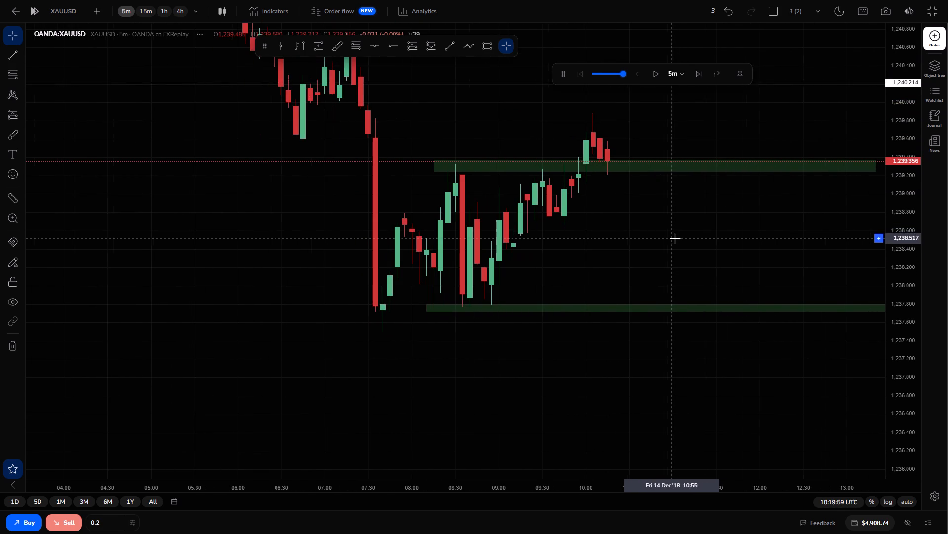
{"action": "scroll", "coordinate": [675, 234], "scroll_direction": "down", "scroll_amount": 4}
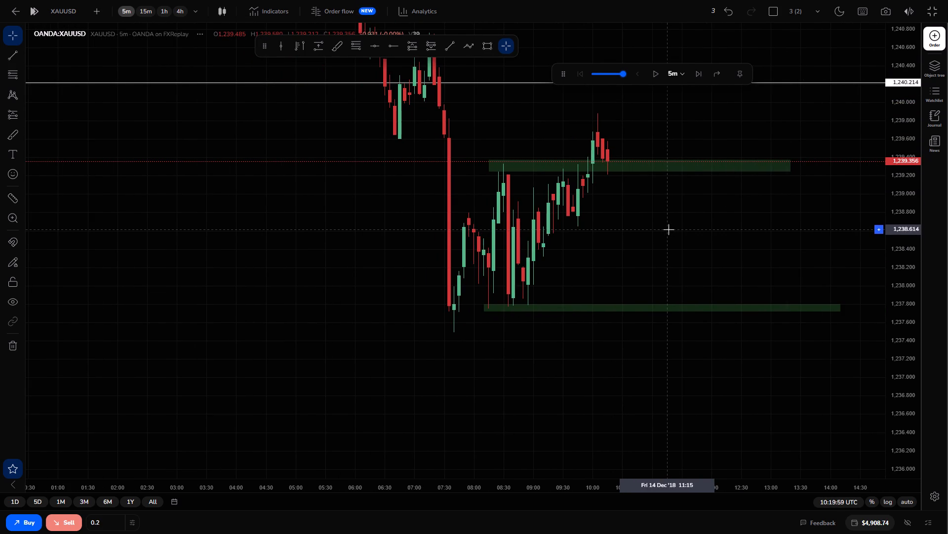
{"action": "left_click_drag", "start_coordinate": [895, 185], "coordinate": [901, 291]}
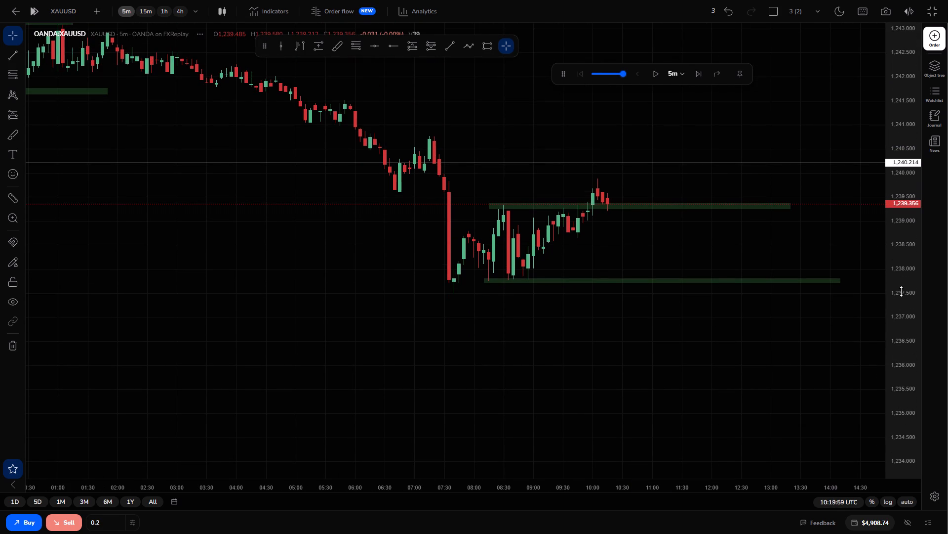
Advance the XAUUSD replay candle by candle to 12:24:59 UTC, following price between the two rectangle zones.
{"action": "left_click_drag", "start_coordinate": [901, 291], "coordinate": [901, 290]}
{"action": "left_click_drag", "start_coordinate": [696, 78], "coordinate": [696, 79]}
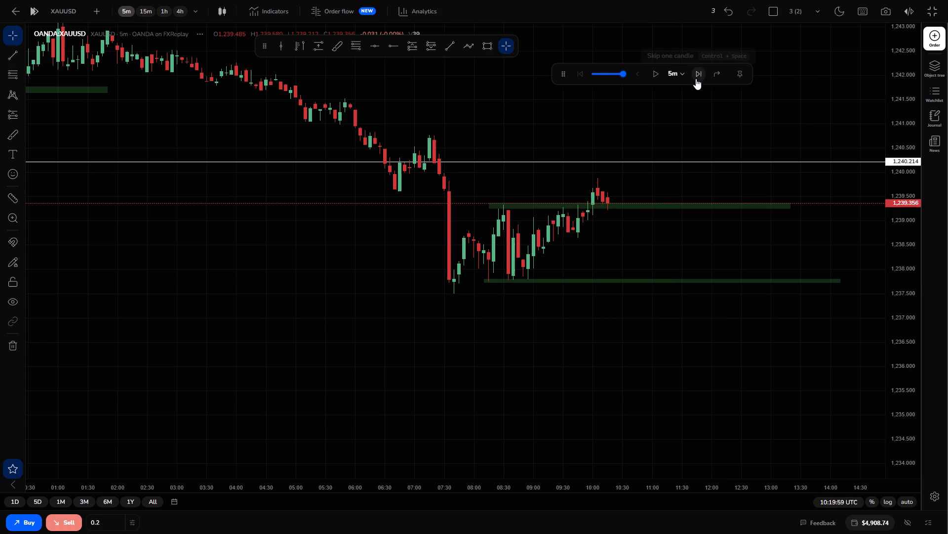
{"action": "left_click_drag", "start_coordinate": [696, 79], "coordinate": [695, 82]}
{"action": "left_click", "coordinate": [697, 76]}
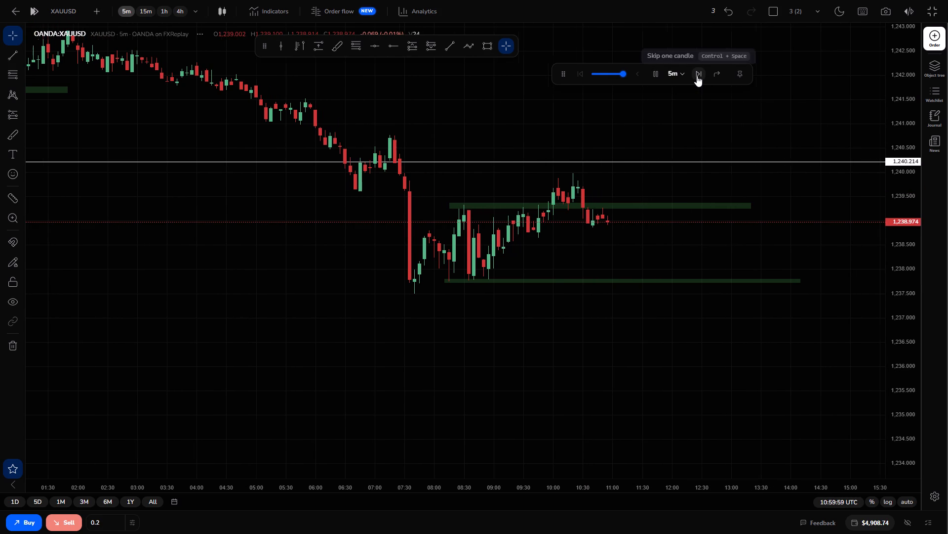
{"action": "left_click", "coordinate": [696, 77]}
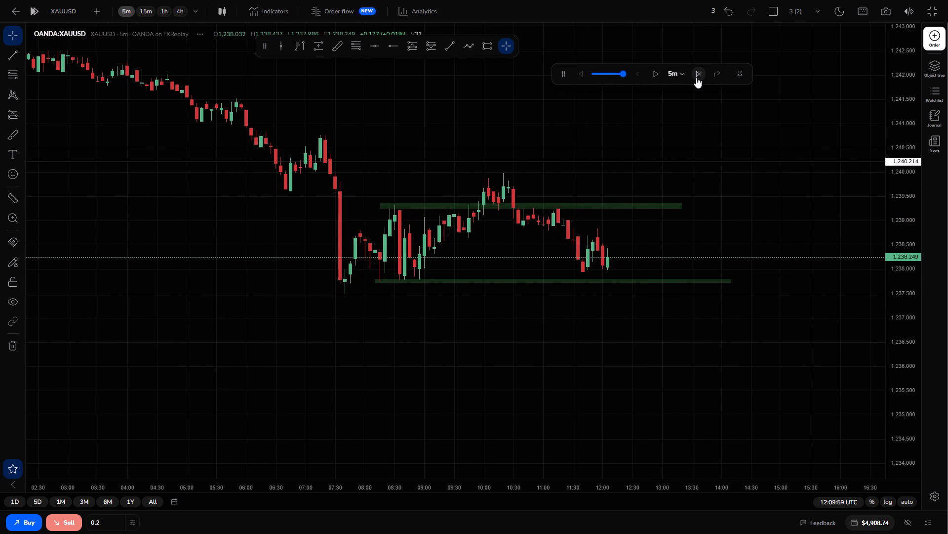
{"action": "left_click", "coordinate": [696, 77]}
{"action": "left_click", "coordinate": [696, 77]}
{"action": "scroll", "coordinate": [748, 253], "scroll_direction": "down", "scroll_amount": 1}
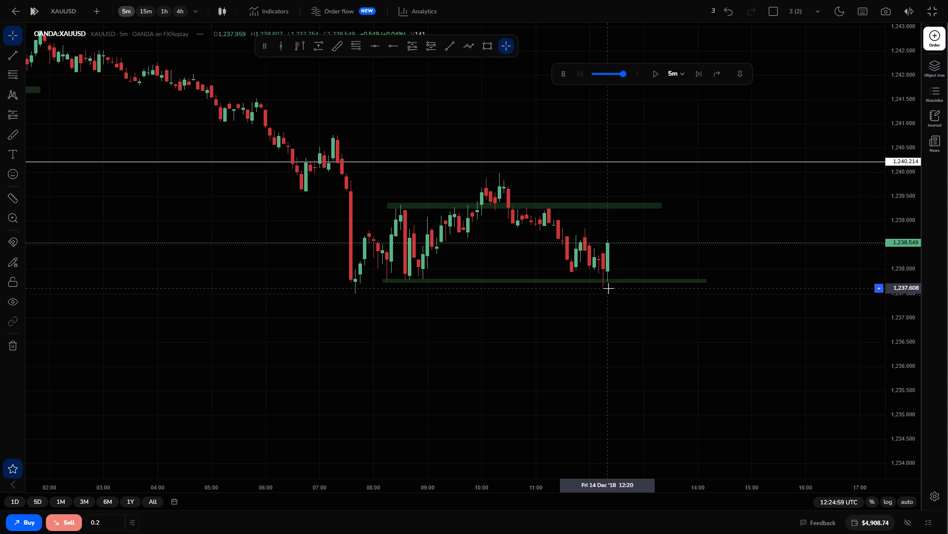
Advance the replay candle by candle to 13:39:59 UTC.
{"action": "triple_click", "coordinate": [698, 74]}
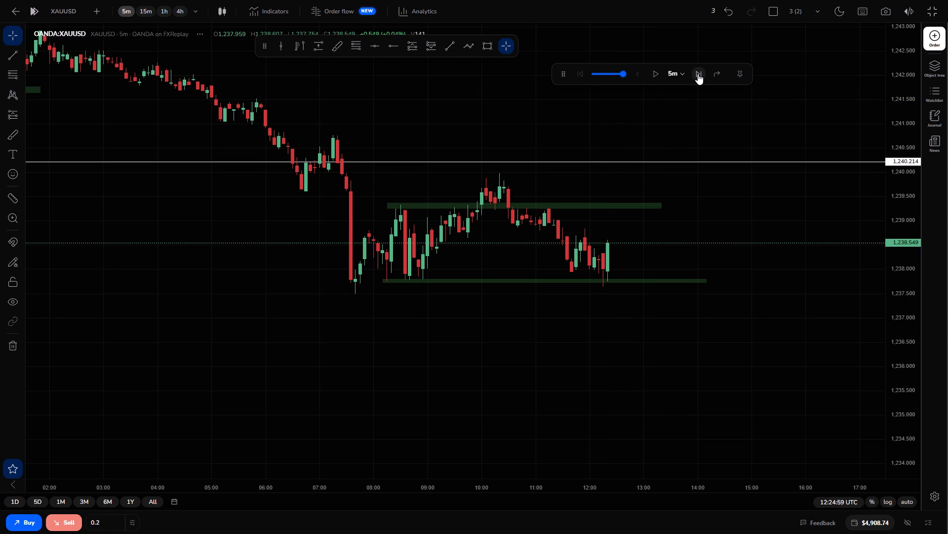
{"action": "triple_click", "coordinate": [698, 78]}
{"action": "double_click", "coordinate": [698, 79]}
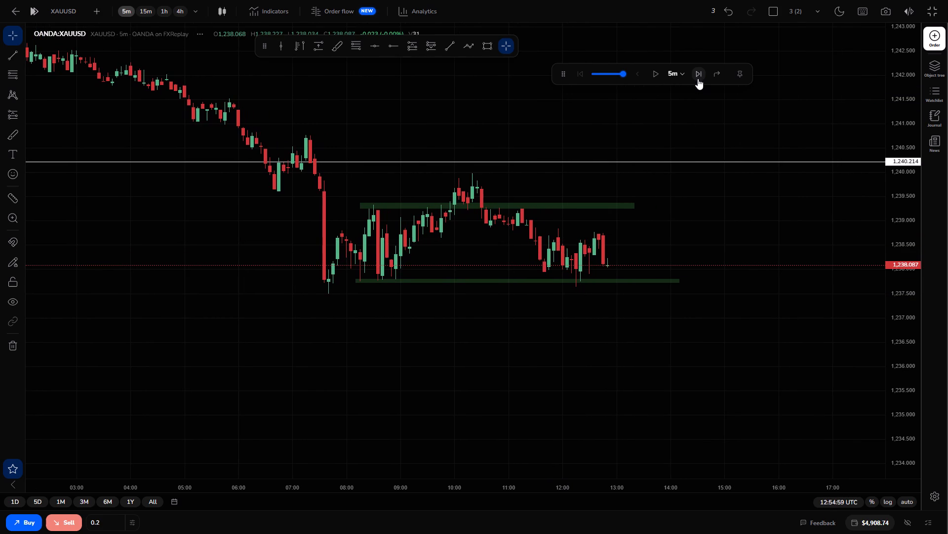
{"action": "left_click", "coordinate": [700, 77]}
{"action": "triple_click", "coordinate": [700, 77]}
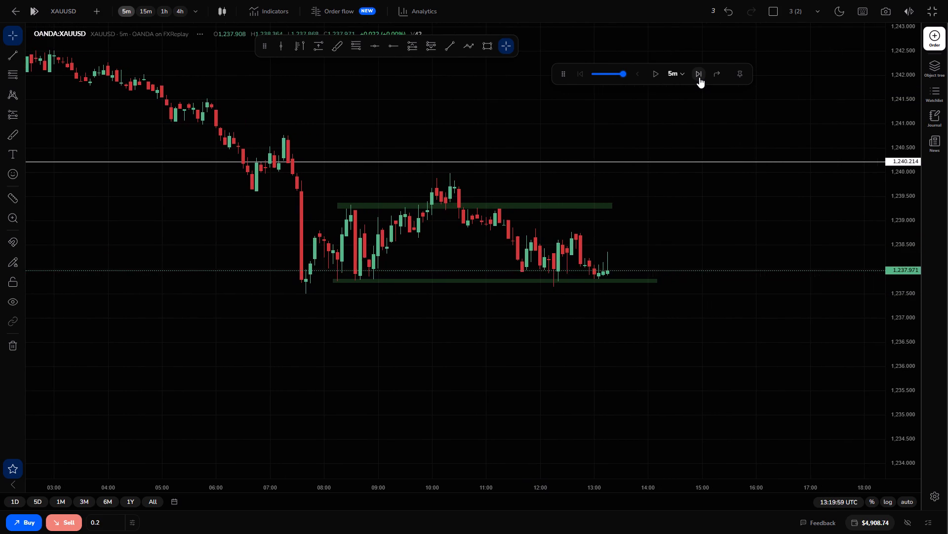
{"action": "triple_click", "coordinate": [699, 78]}
Examine the 13:30 candle and the one after it against the lower rectangle zone, using a more compressed price scale.
{"action": "left_click_drag", "start_coordinate": [715, 310], "coordinate": [715, 284]}
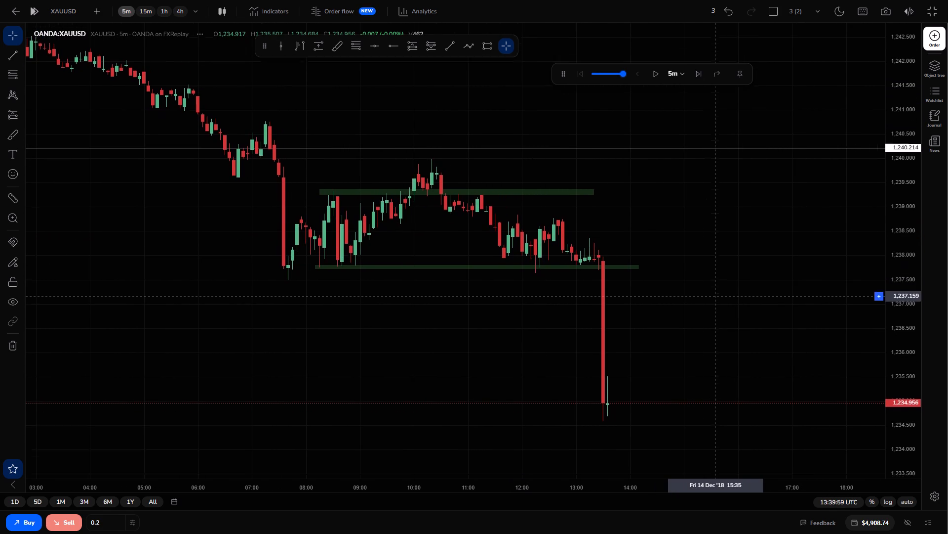
{"action": "left_click_drag", "start_coordinate": [715, 284], "coordinate": [711, 268]}
{"action": "scroll", "coordinate": [704, 259], "scroll_direction": "down", "scroll_amount": 1}
{"action": "scroll", "coordinate": [704, 259], "scroll_direction": "up", "scroll_amount": 1}
{"action": "left_click_drag", "start_coordinate": [713, 320], "coordinate": [708, 260]}
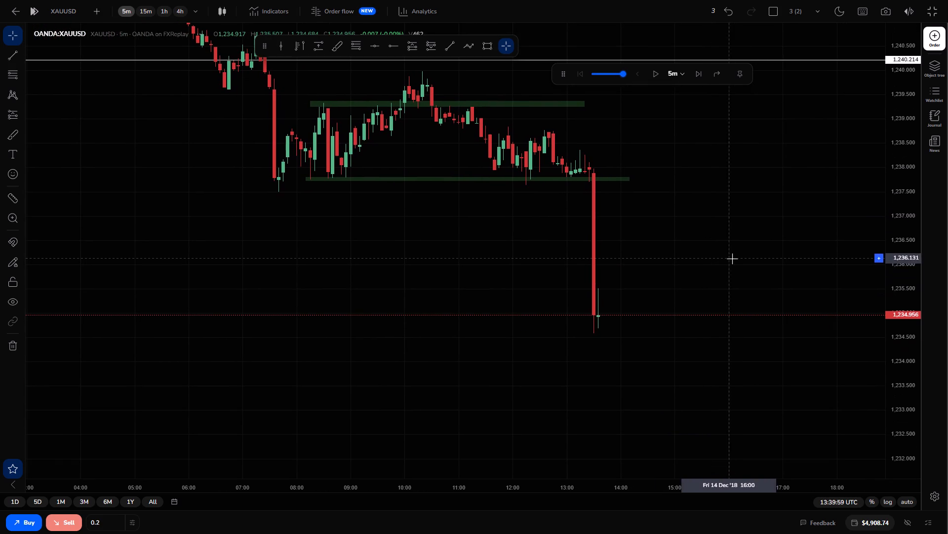
{"action": "scroll", "coordinate": [761, 250], "scroll_direction": "down", "scroll_amount": 1}
{"action": "scroll", "coordinate": [817, 233], "scroll_direction": "up", "scroll_amount": 1}
{"action": "left_click_drag", "start_coordinate": [901, 199], "coordinate": [902, 251]}
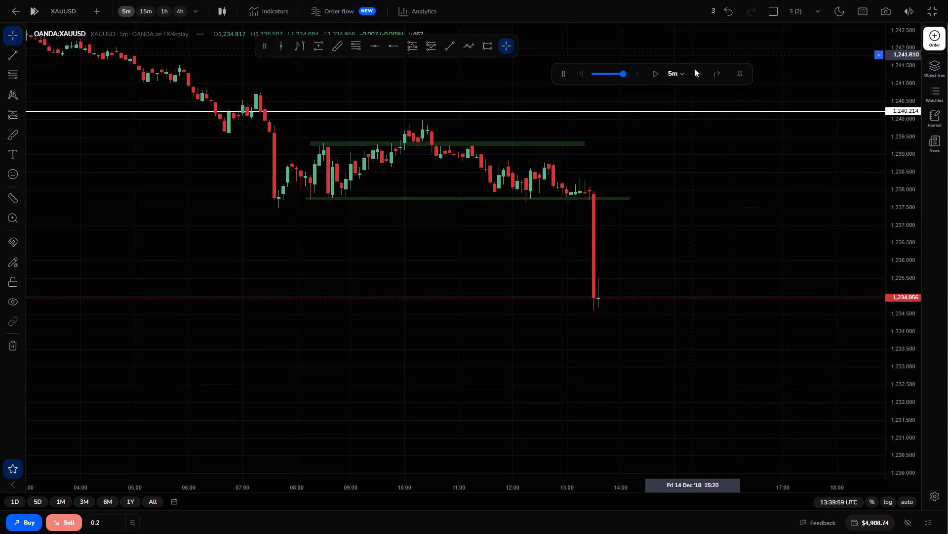
Advance the replay candle by candle to 14:44:59 UTC.
{"action": "left_click", "coordinate": [697, 79]}
{"action": "left_click", "coordinate": [697, 79]}
{"action": "left_click", "coordinate": [697, 79]}
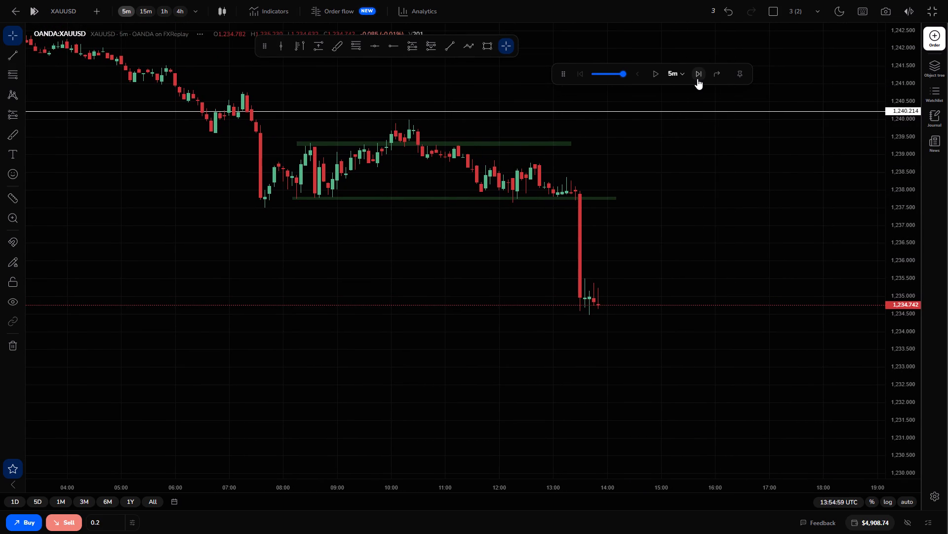
{"action": "left_click", "coordinate": [697, 79]}
{"action": "left_click", "coordinate": [697, 78]}
{"action": "left_click", "coordinate": [697, 78]}
{"action": "left_click", "coordinate": [697, 78]}
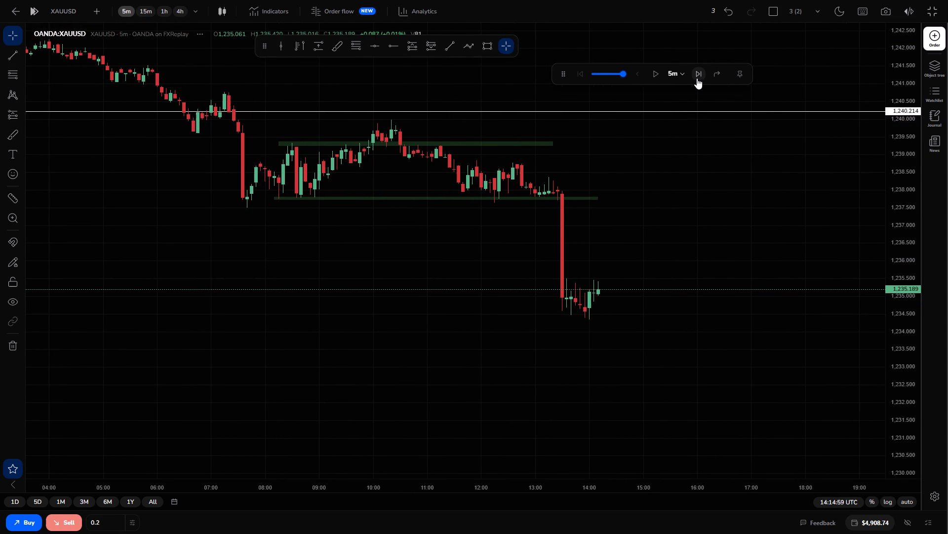
{"action": "left_click", "coordinate": [697, 78]}
{"action": "triple_click", "coordinate": [695, 78]}
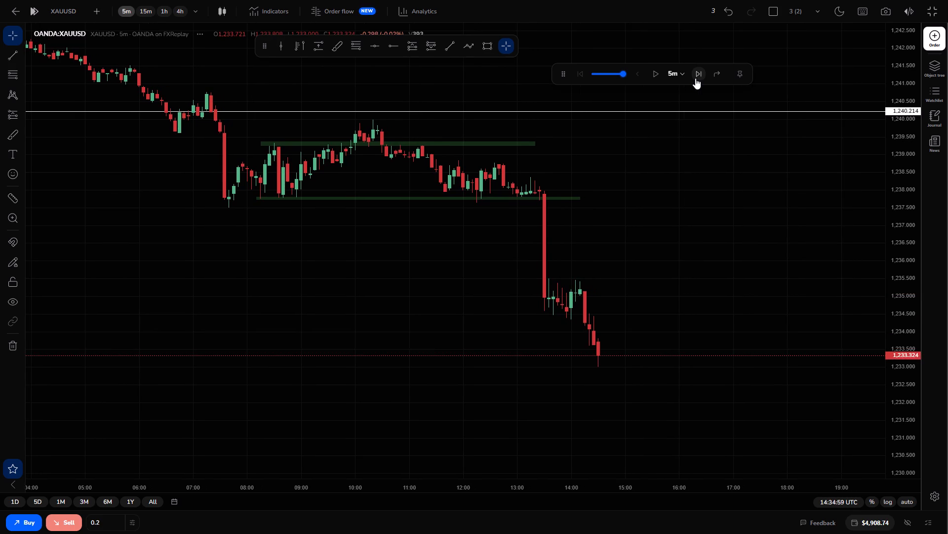
{"action": "double_click", "coordinate": [695, 78]}
Enlarge the latest candles and open a 0.2-lot XAUUSD market buy at 1,234.356.
{"action": "left_click_drag", "start_coordinate": [678, 362], "coordinate": [679, 303]}
{"action": "scroll", "coordinate": [677, 300], "scroll_direction": "up", "scroll_amount": 1}
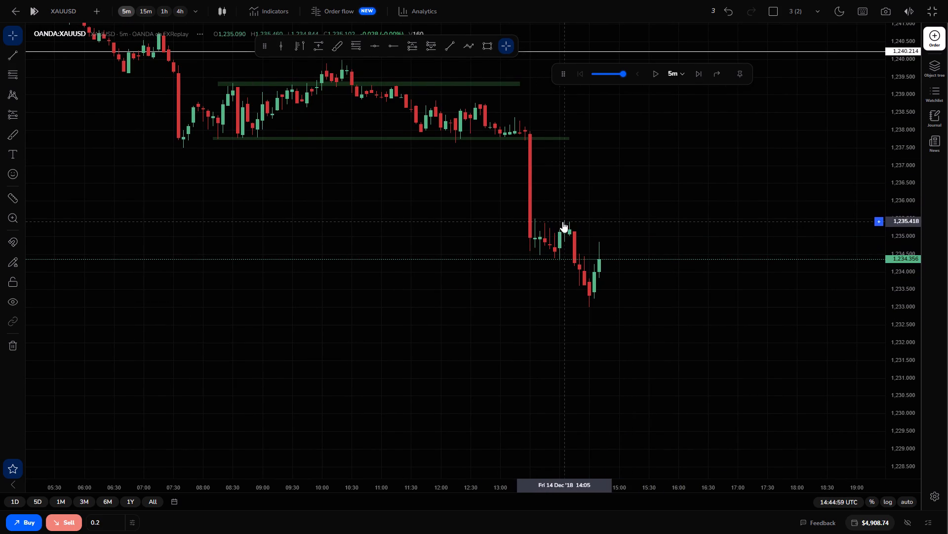
{"action": "scroll", "coordinate": [527, 329], "scroll_direction": "up", "scroll_amount": 1}
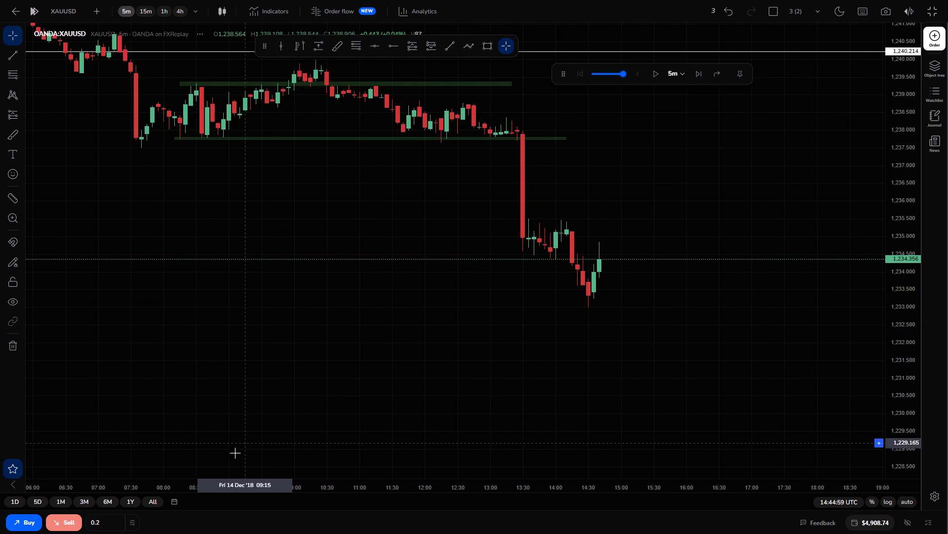
{"action": "left_click", "coordinate": [28, 522]}
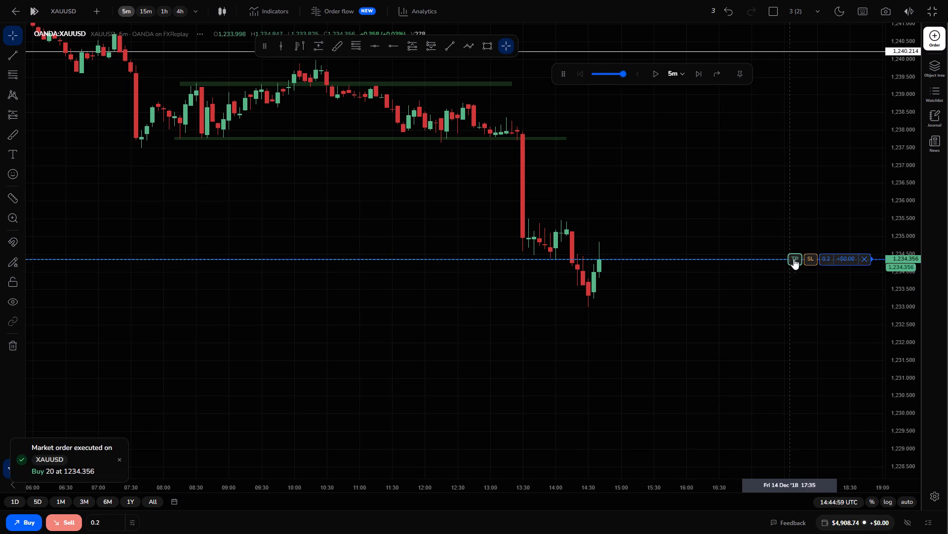
Give the buy position a take profit at about 1,237.456 and a stop loss at about 1,232.934.
{"action": "left_click_drag", "start_coordinate": [793, 259], "coordinate": [842, 149]}
{"action": "left_click_drag", "start_coordinate": [848, 241], "coordinate": [844, 230]}
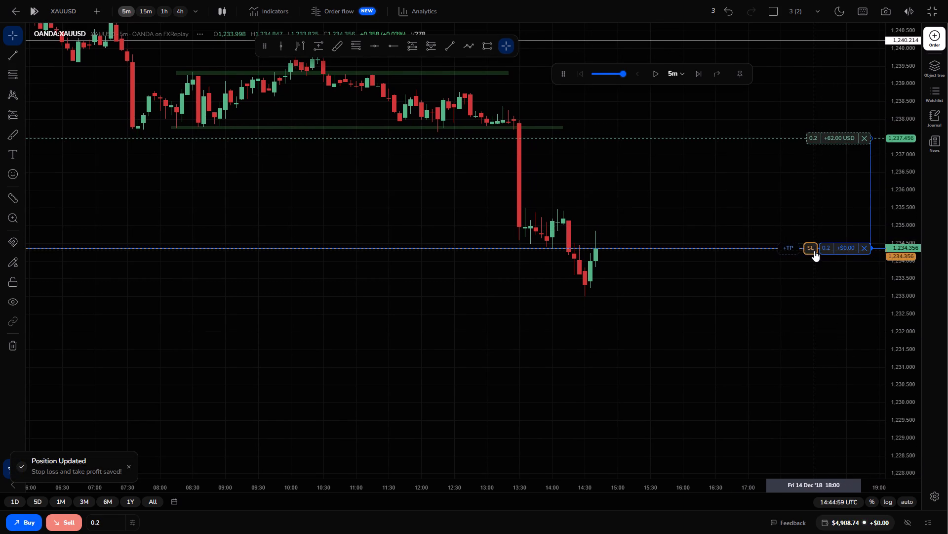
{"action": "left_click_drag", "start_coordinate": [814, 251], "coordinate": [816, 303]}
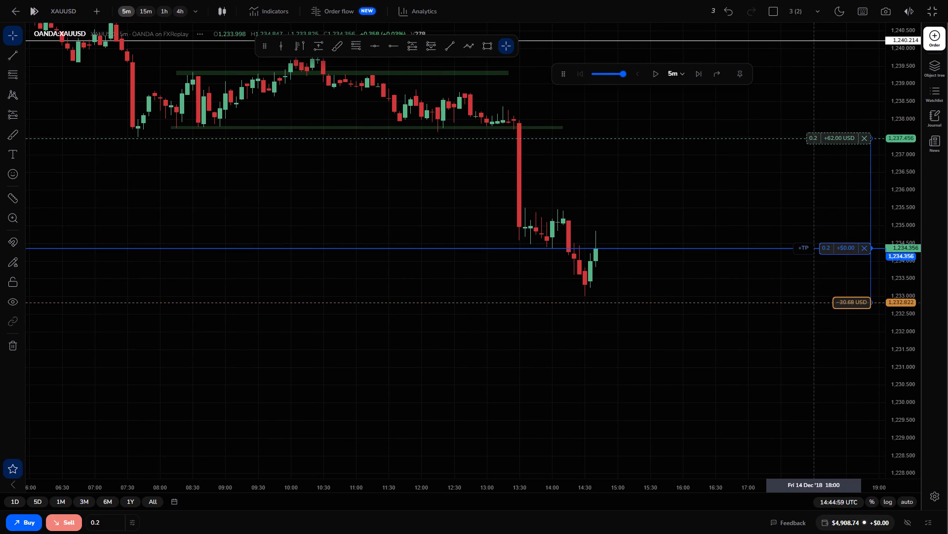
{"action": "left_click_drag", "start_coordinate": [816, 303], "coordinate": [817, 299]}
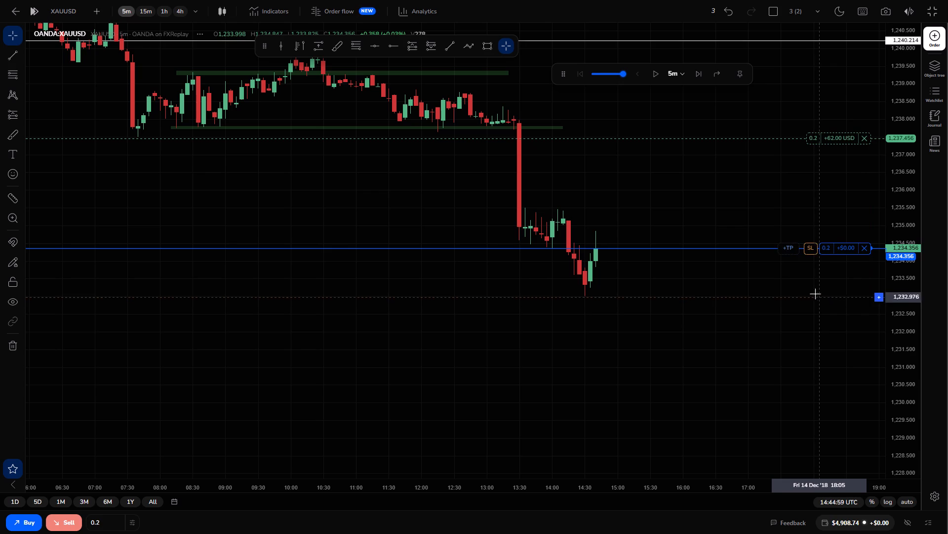
Advance the replay to 14:49:59 UTC and raise the buy position's stop loss above entry to about 1,234.553.
{"action": "left_click", "coordinate": [699, 77]}
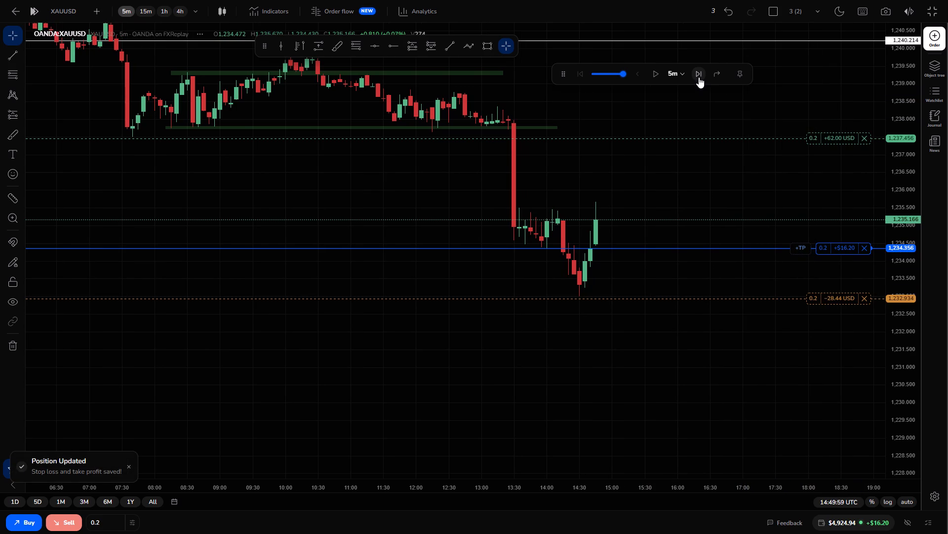
{"action": "left_click_drag", "start_coordinate": [785, 229], "coordinate": [821, 285]}
{"action": "left_click_drag", "start_coordinate": [827, 352], "coordinate": [828, 303]}
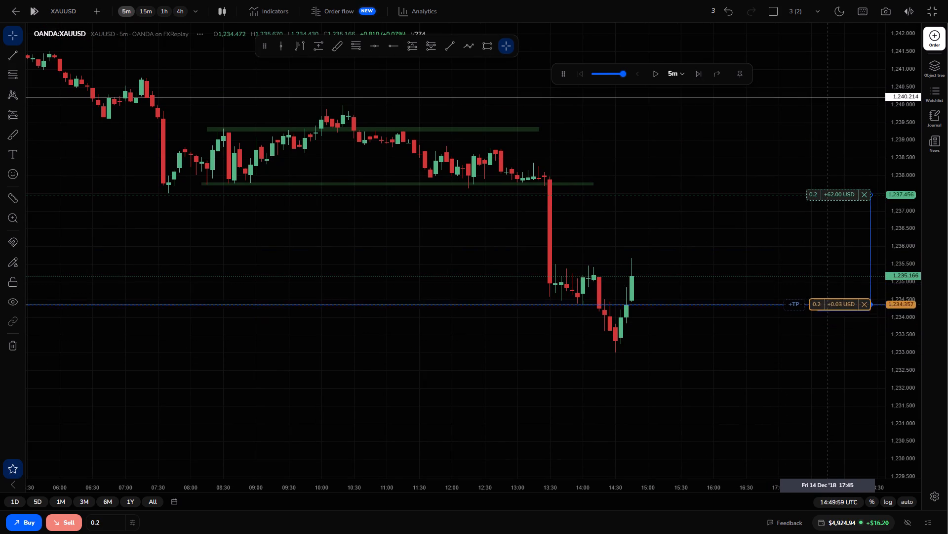
{"action": "left_click_drag", "start_coordinate": [828, 303], "coordinate": [829, 298]}
Run the replay playback and pause it at 16:54:59 UTC.
{"action": "left_click", "coordinate": [661, 68]}
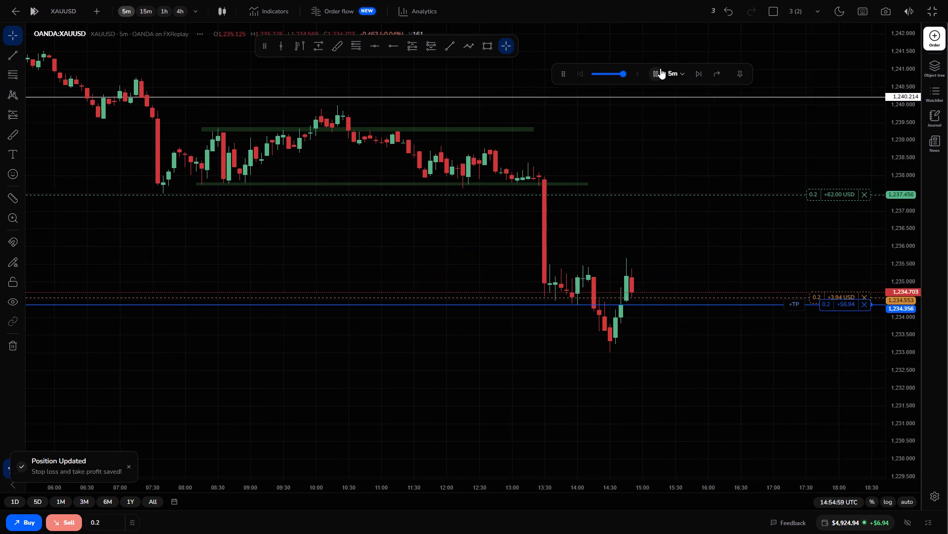
{"action": "left_click", "coordinate": [659, 71]}
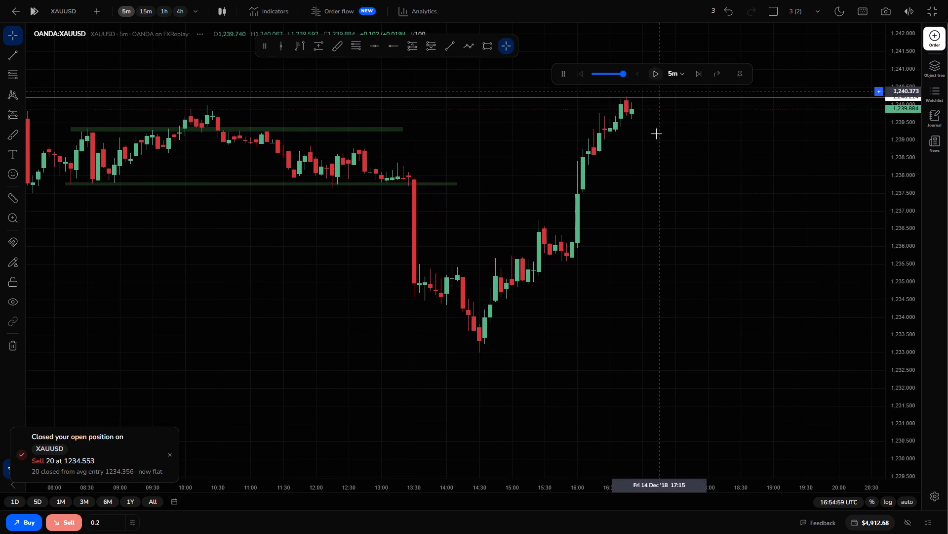
Examine the drop below the range zones and the rally back toward the horizontal ray at 1,240.214.
{"action": "left_click_drag", "start_coordinate": [542, 245], "coordinate": [562, 236]}
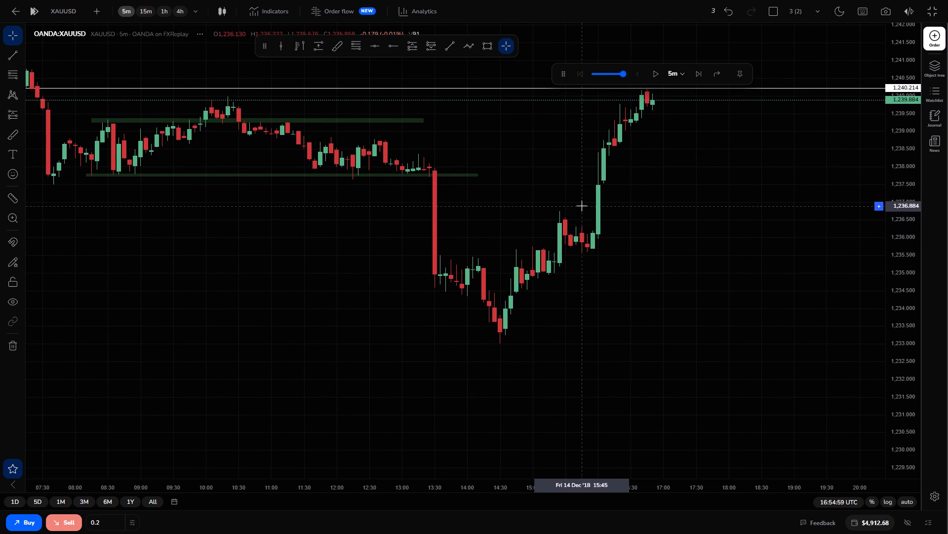
{"action": "scroll", "coordinate": [586, 198], "scroll_direction": "down", "scroll_amount": 3}
{"action": "left_click_drag", "start_coordinate": [601, 186], "coordinate": [600, 211]}
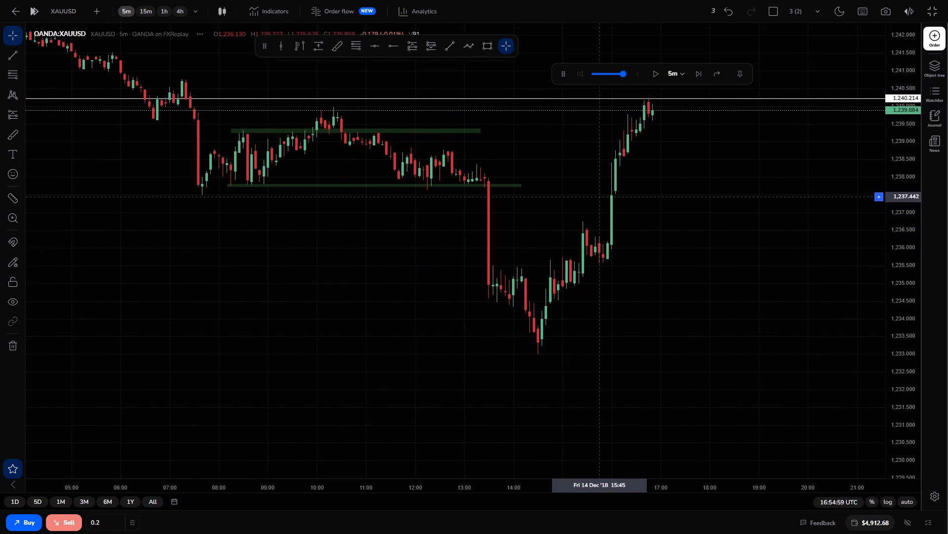
{"action": "left_click_drag", "start_coordinate": [600, 211], "coordinate": [599, 240]}
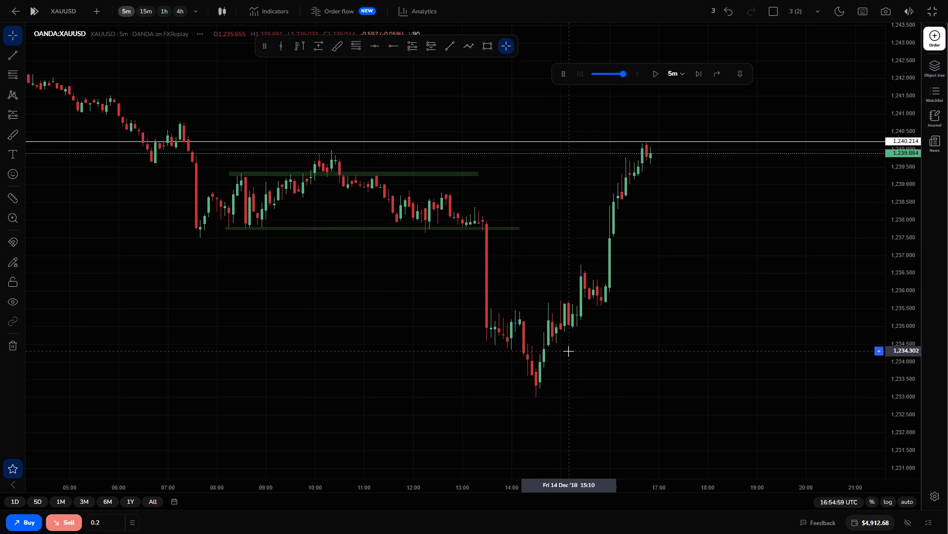
{"action": "left_click_drag", "start_coordinate": [569, 352], "coordinate": [572, 343]}
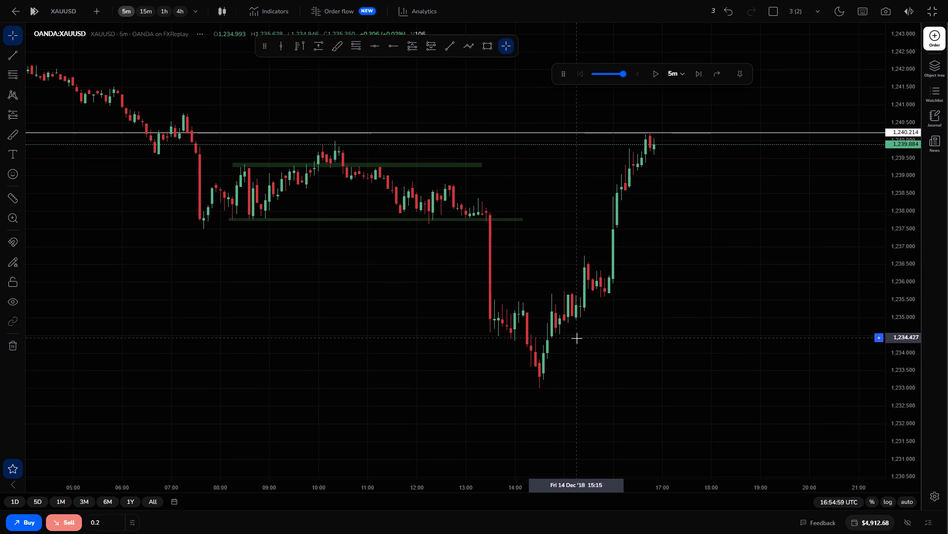
{"action": "left_click_drag", "start_coordinate": [577, 339], "coordinate": [597, 313]}
{"action": "scroll", "coordinate": [627, 297], "scroll_direction": "up", "scroll_amount": 2}
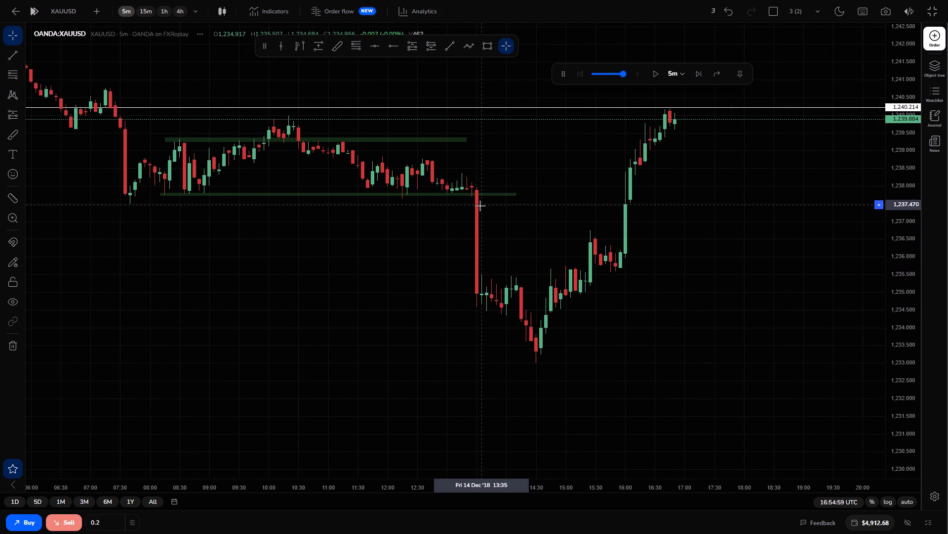
{"action": "left_click_drag", "start_coordinate": [514, 217], "coordinate": [528, 250]}
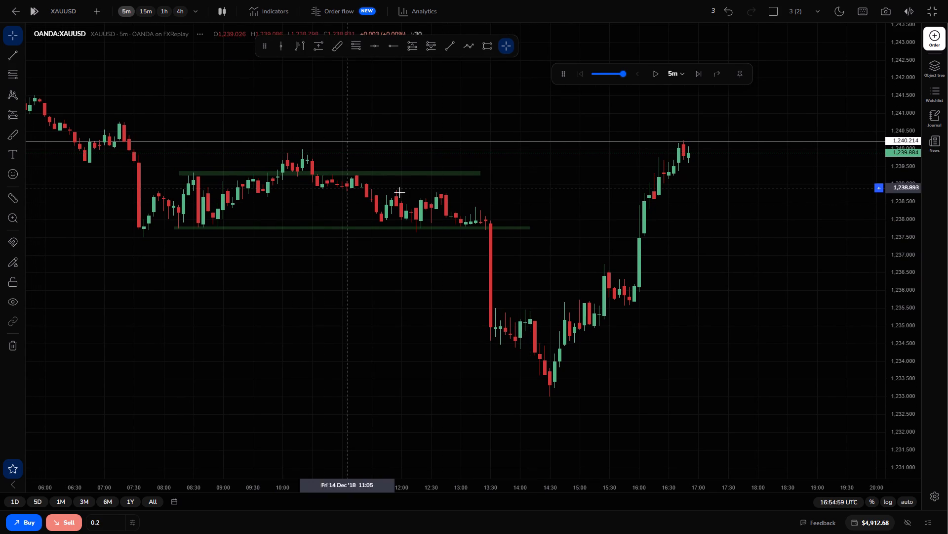
{"action": "left_click_drag", "start_coordinate": [502, 185], "coordinate": [634, 190]}
{"action": "scroll", "coordinate": [818, 254], "scroll_direction": "down", "scroll_amount": 2}
{"action": "left_click_drag", "start_coordinate": [796, 257], "coordinate": [582, 274]}
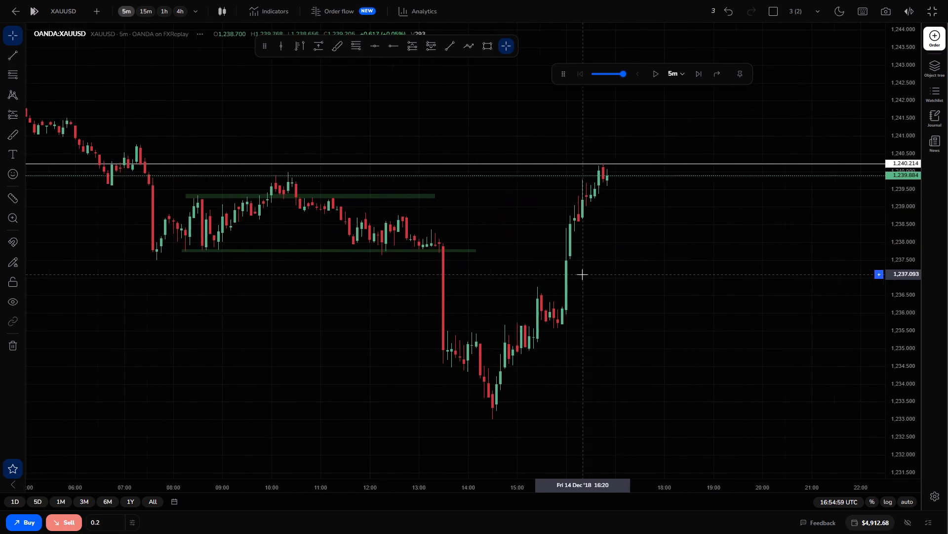
Advance the replay candle by candle to 18:04:59 UTC.
{"action": "left_click", "coordinate": [696, 78]}
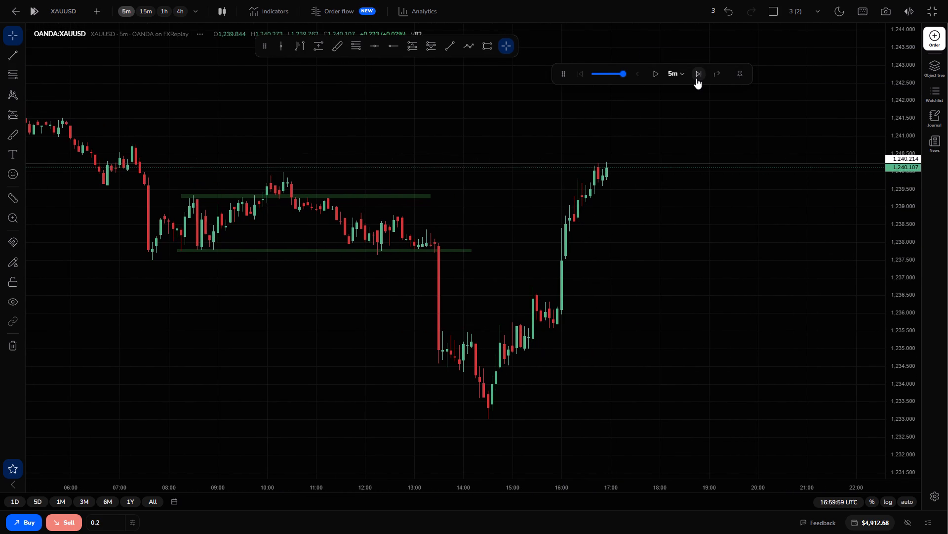
{"action": "left_click", "coordinate": [696, 78]}
{"action": "left_click", "coordinate": [696, 78]}
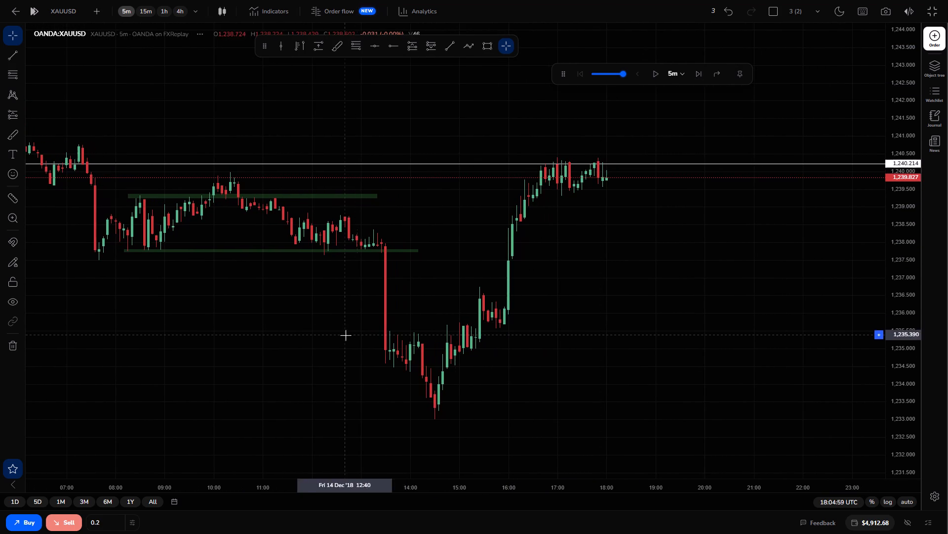
Examine the 14:30 low, the following rally and the latest candles around the horizontal ray at 1,240.214.
{"action": "left_click_drag", "start_coordinate": [363, 327], "coordinate": [419, 316]}
{"action": "scroll", "coordinate": [494, 299], "scroll_direction": "up", "scroll_amount": 1}
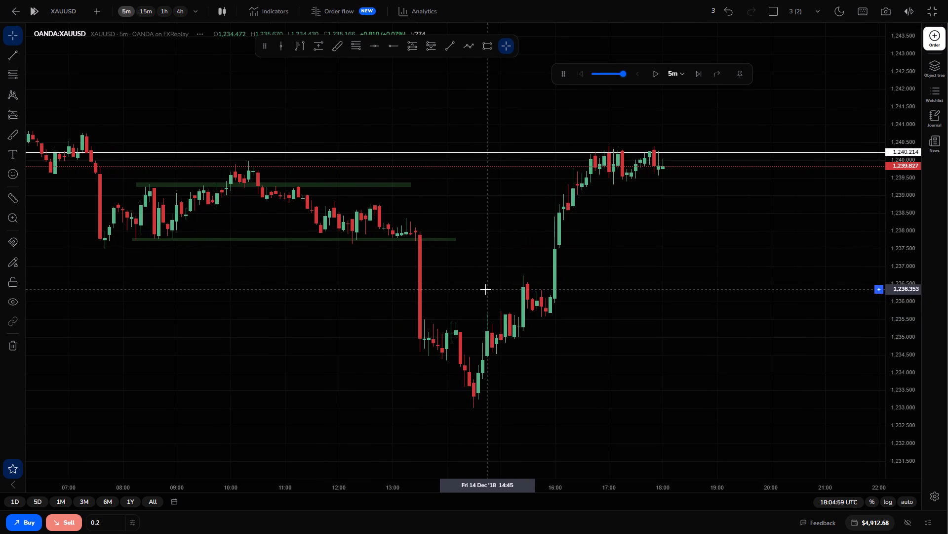
{"action": "left_click_drag", "start_coordinate": [495, 247], "coordinate": [498, 267]}
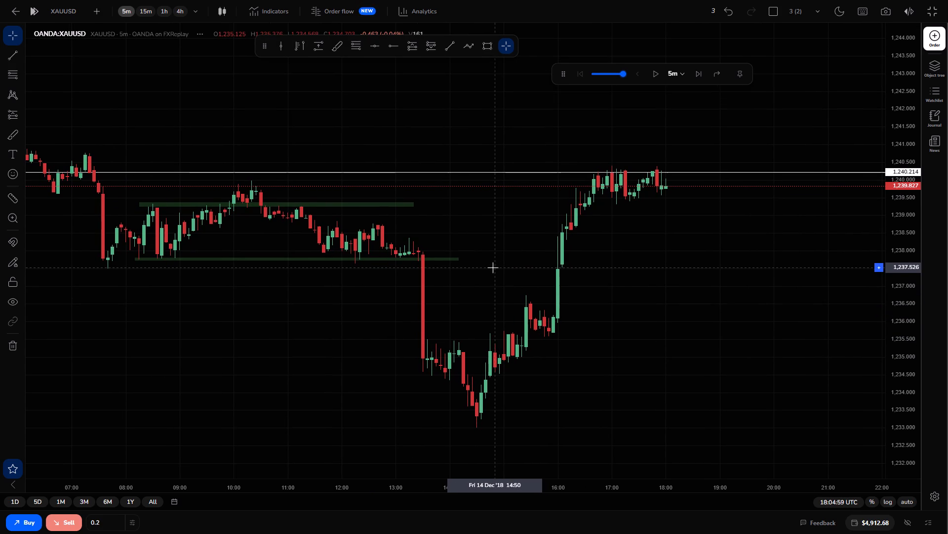
{"action": "left_click_drag", "start_coordinate": [499, 258], "coordinate": [524, 292]}
{"action": "left_click_drag", "start_coordinate": [659, 256], "coordinate": [687, 244]}
{"action": "left_click_drag", "start_coordinate": [726, 233], "coordinate": [729, 254]}
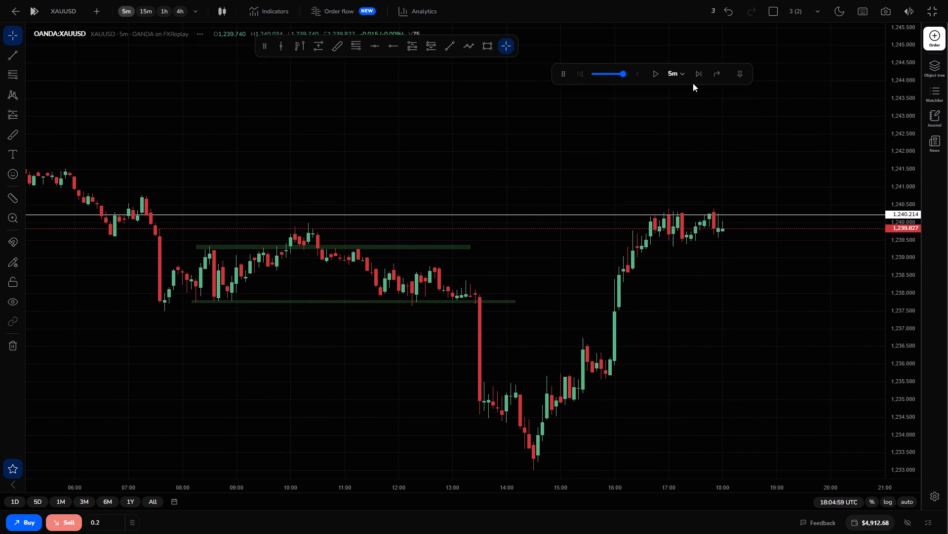
Advance the replay by one candle to 18:09:59 UTC.
{"action": "left_click", "coordinate": [696, 77]}
{"action": "left_click_drag", "start_coordinate": [727, 304], "coordinate": [716, 304]}
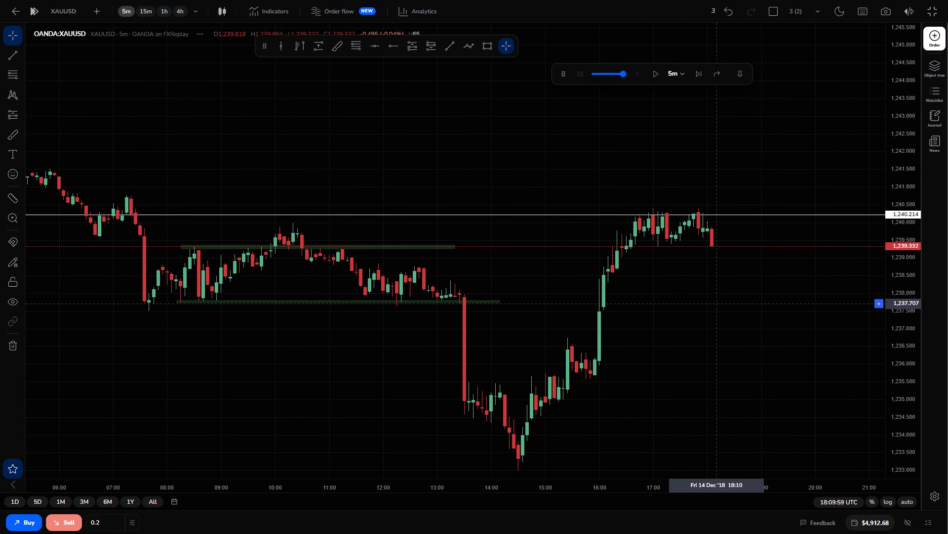
{"action": "left_click_drag", "start_coordinate": [716, 304], "coordinate": [715, 304]}
Move the horizontal ray to 1,239.921, level with the high near 10:20 and starting just before it.
{"action": "left_click_drag", "start_coordinate": [393, 328], "coordinate": [422, 327]}
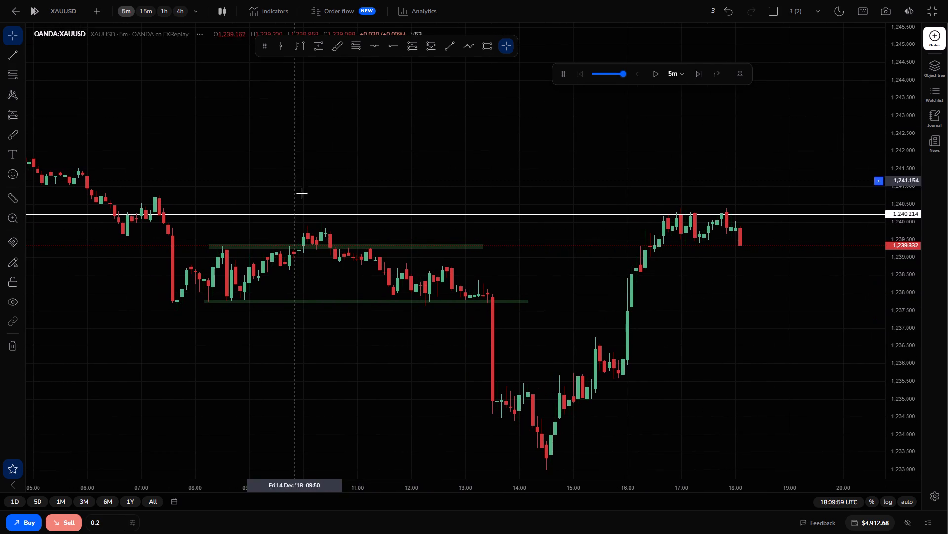
{"action": "left_click_drag", "start_coordinate": [322, 213], "coordinate": [327, 214]}
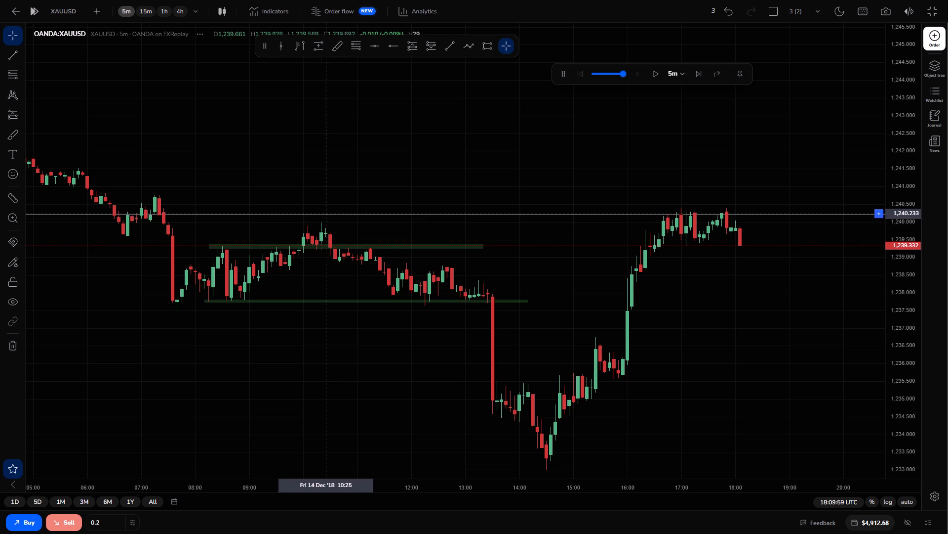
{"action": "left_click_drag", "start_coordinate": [327, 214], "coordinate": [947, 215]}
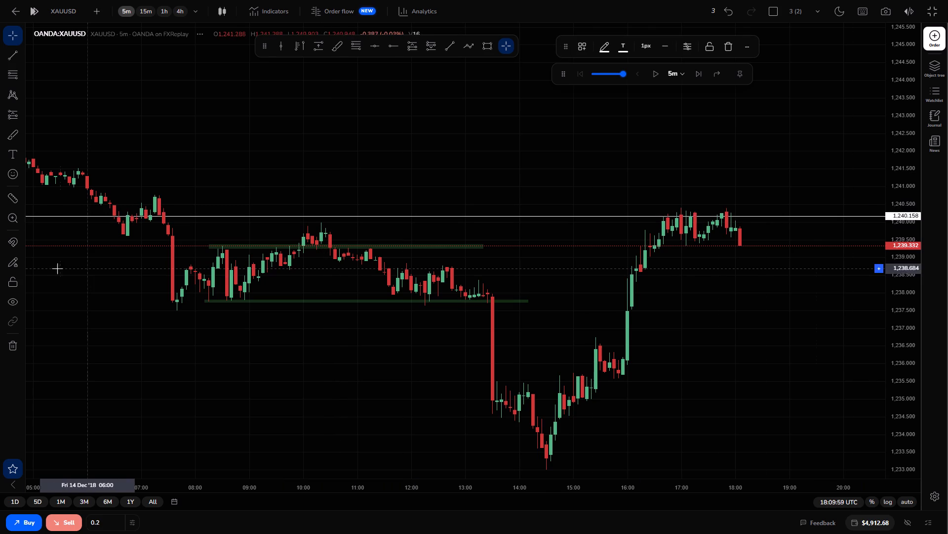
{"action": "left_click_drag", "start_coordinate": [190, 220], "coordinate": [213, 219]}
{"action": "left_click_drag", "start_coordinate": [215, 217], "coordinate": [625, 231]}
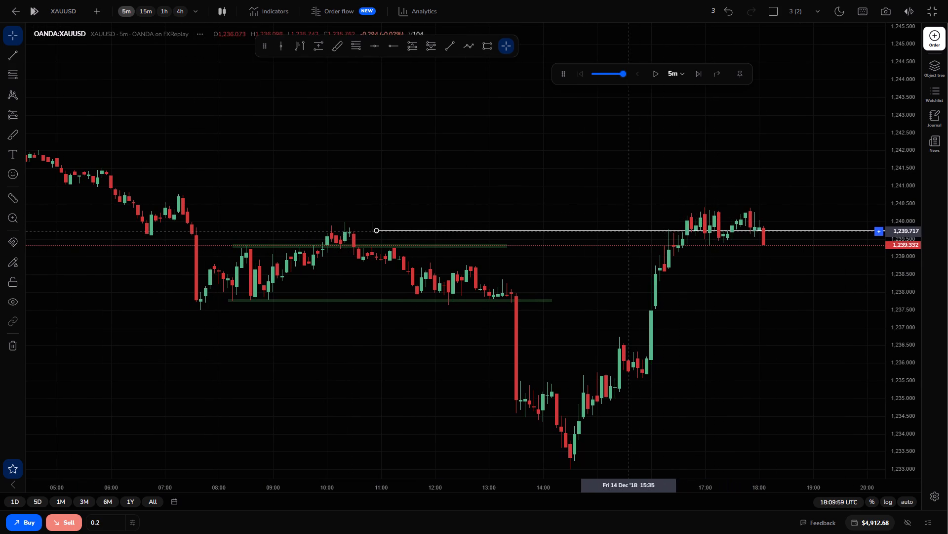
{"action": "left_click_drag", "start_coordinate": [625, 231], "coordinate": [567, 225]}
{"action": "left_click", "coordinate": [596, 260]}
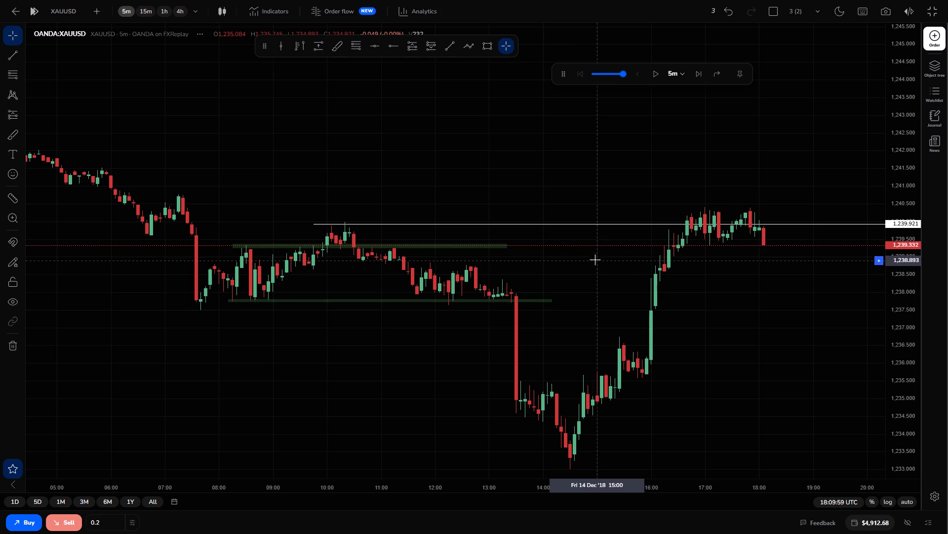
Draw a thin rectangle zone over the range highs at about 1,240.3, from about 16:40 to 18:55.
{"action": "scroll", "coordinate": [619, 171], "scroll_direction": "up", "scroll_amount": 2}
{"action": "left_click_drag", "start_coordinate": [689, 295], "coordinate": [588, 295]}
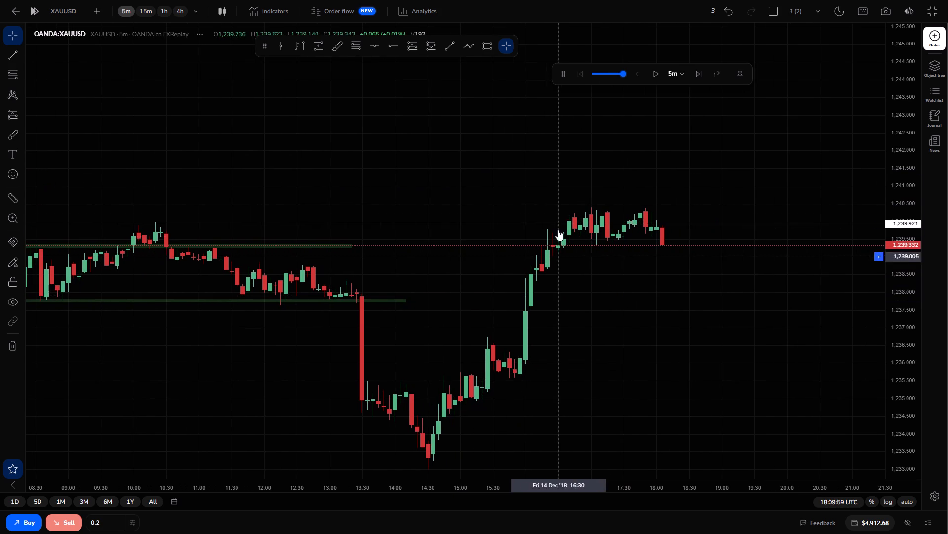
{"action": "left_click", "coordinate": [486, 47]}
{"action": "left_click", "coordinate": [569, 208]}
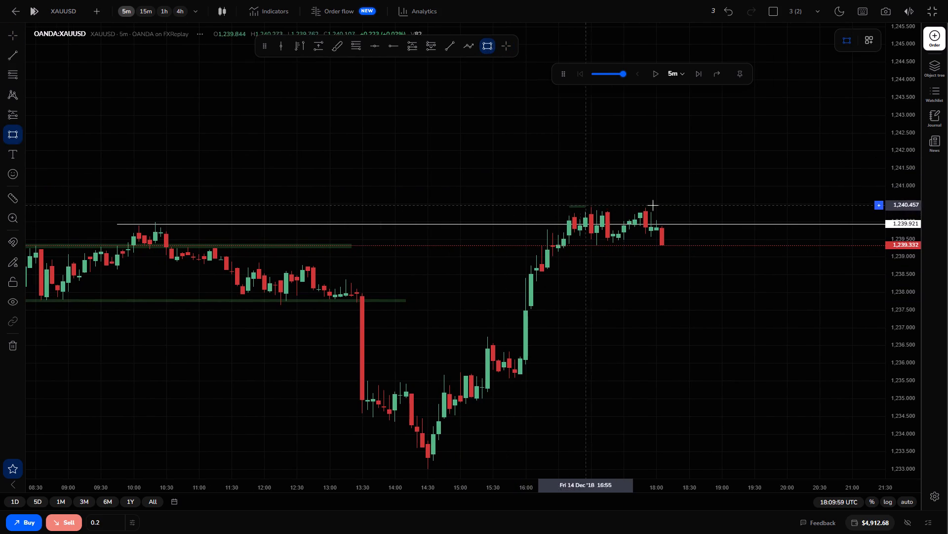
{"action": "left_click", "coordinate": [717, 212]}
{"action": "left_click", "coordinate": [709, 310]}
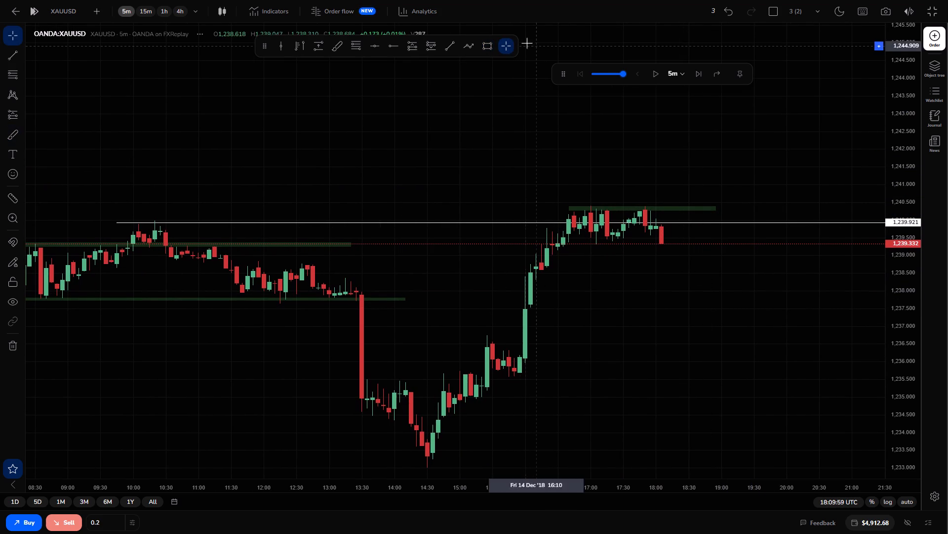
Draw a matching thin rectangle along the range lows and shift it to about 1,239.3, starting at 16:35.
{"action": "left_click", "coordinate": [488, 48]}
{"action": "left_click", "coordinate": [576, 246]}
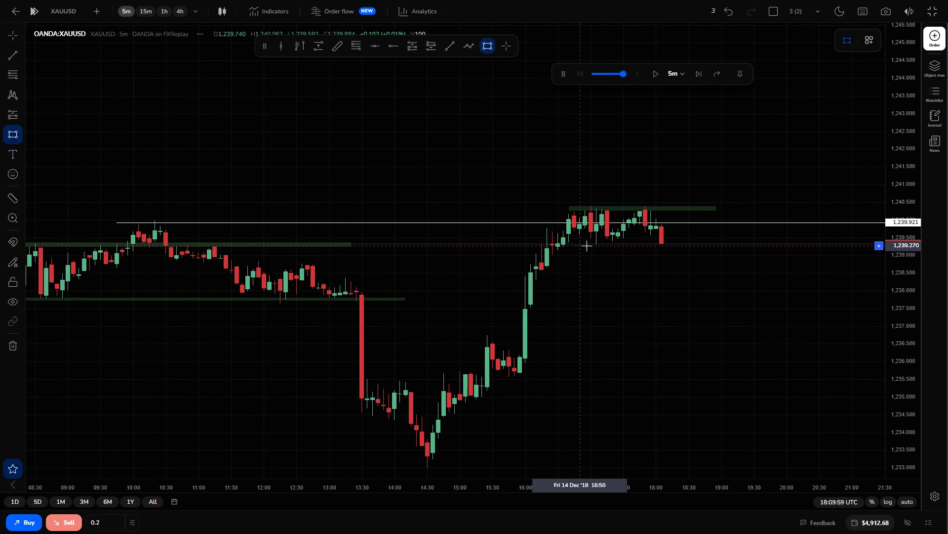
{"action": "left_click", "coordinate": [712, 251]}
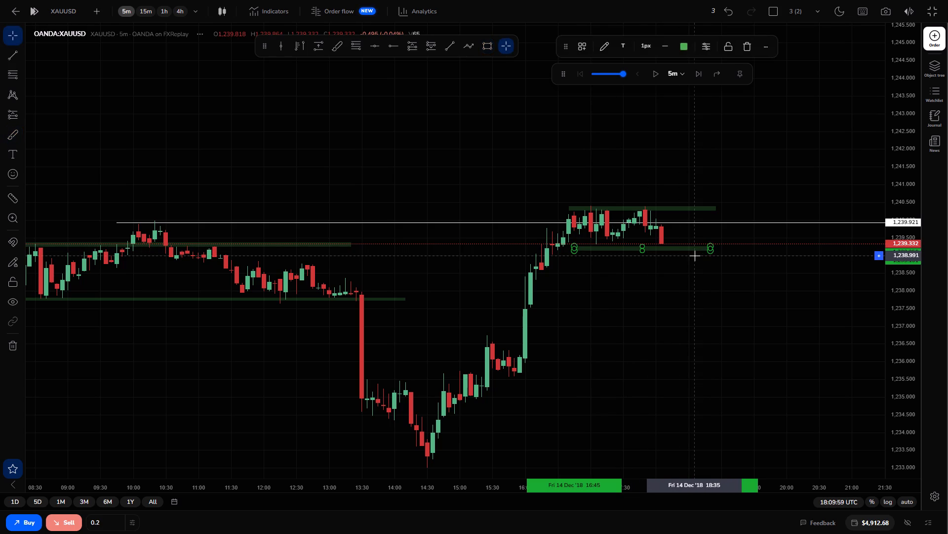
{"action": "left_click", "coordinate": [695, 256]}
{"action": "left_click_drag", "start_coordinate": [693, 253], "coordinate": [685, 248]}
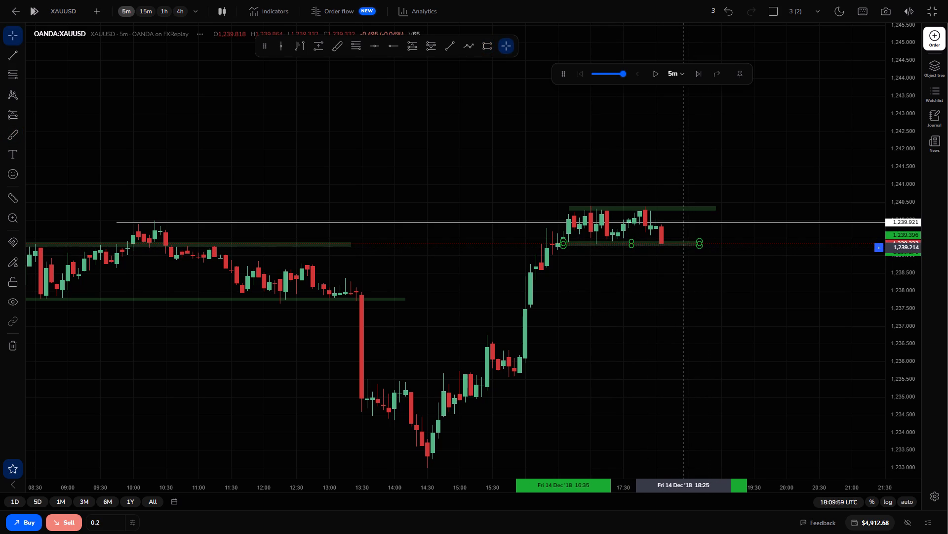
{"action": "left_click_drag", "start_coordinate": [685, 248], "coordinate": [685, 248]}
{"action": "left_click", "coordinate": [641, 278]}
Examine the new range zones against the earlier range zones, the 13:30 drop and the following rally.
{"action": "left_click_drag", "start_coordinate": [331, 283], "coordinate": [448, 286]}
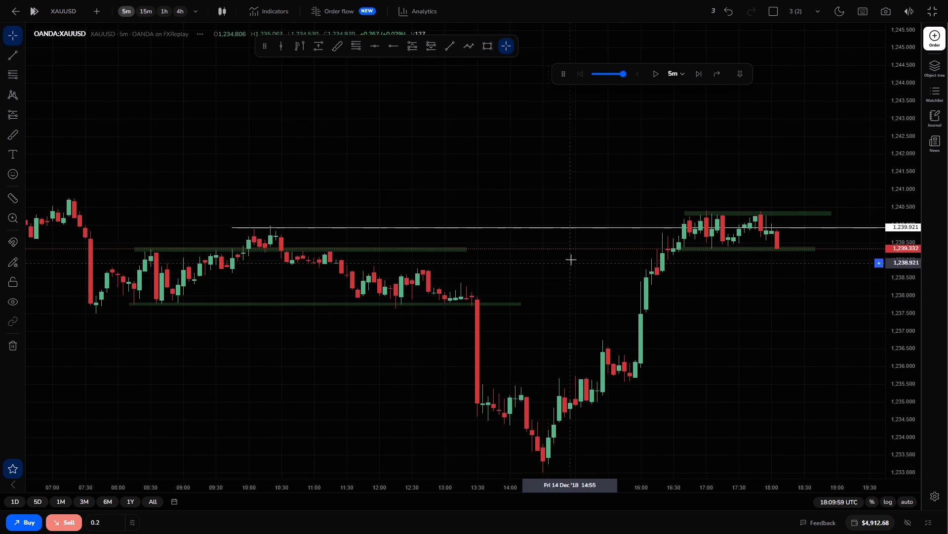
{"action": "scroll", "coordinate": [573, 255], "scroll_direction": "down", "scroll_amount": 5}
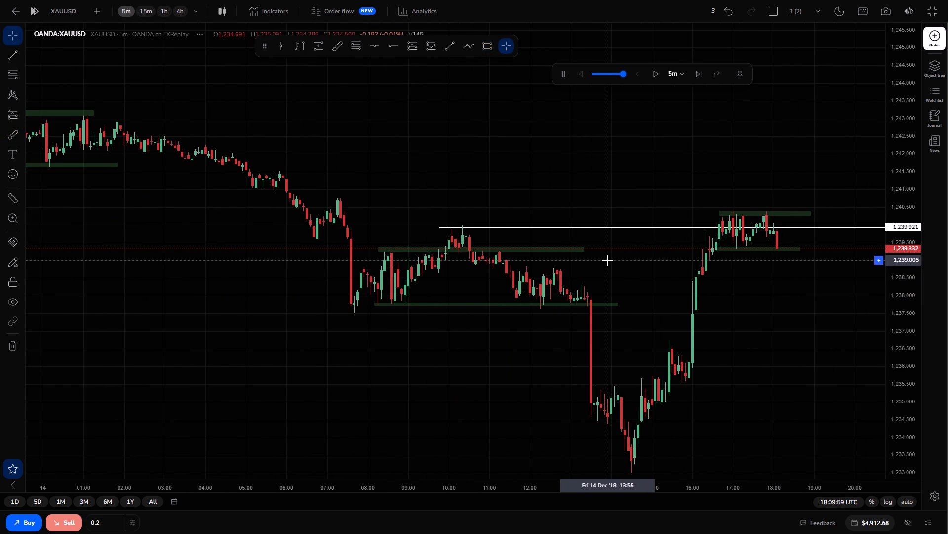
{"action": "scroll", "coordinate": [604, 260], "scroll_direction": "up", "scroll_amount": 4}
{"action": "left_click_drag", "start_coordinate": [875, 299], "coordinate": [804, 299]}
{"action": "left_click", "coordinate": [785, 291]}
{"action": "left_click_drag", "start_coordinate": [792, 299], "coordinate": [741, 308]}
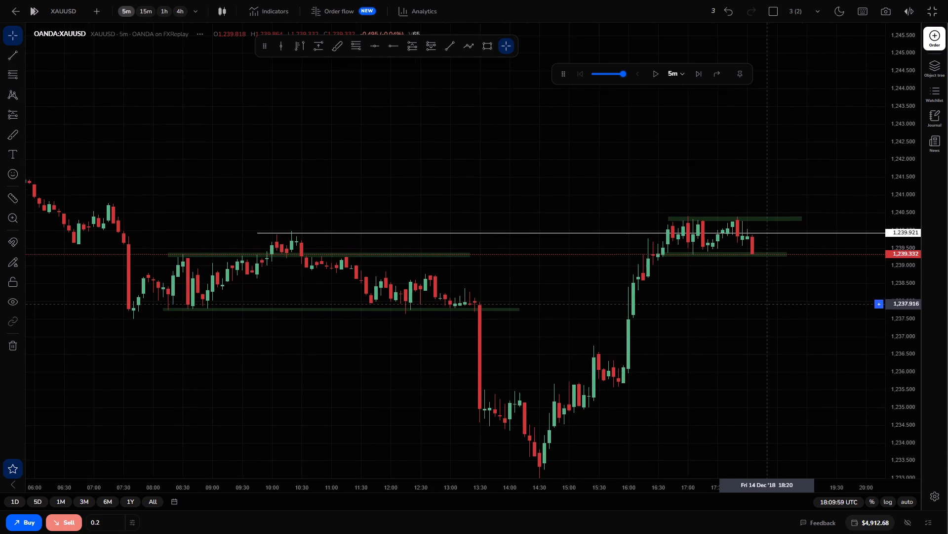
{"action": "left_click_drag", "start_coordinate": [741, 308], "coordinate": [739, 308]}
Advance the replay candle by candle to 21:19:59 UTC.
{"action": "left_click", "coordinate": [698, 71]}
{"action": "left_click", "coordinate": [698, 77]}
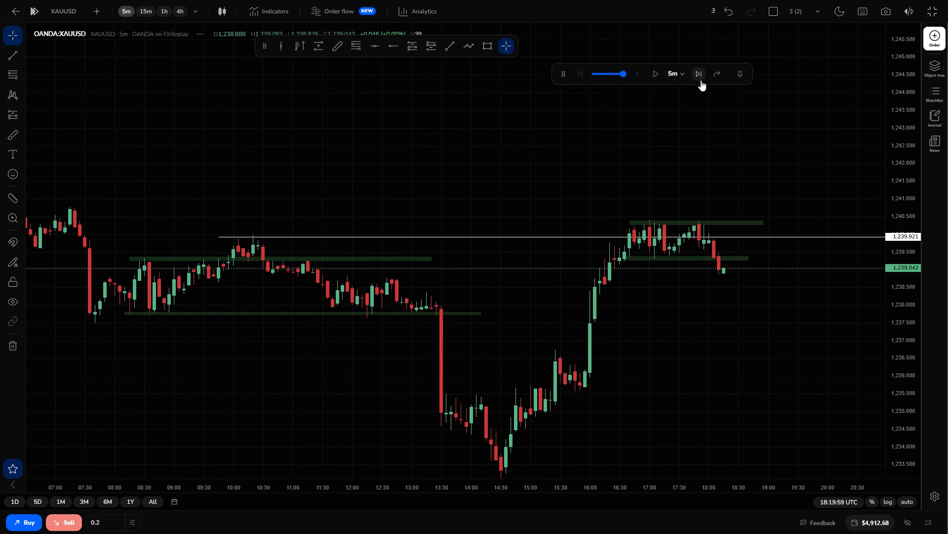
{"action": "left_click", "coordinate": [701, 77]}
{"action": "left_click", "coordinate": [701, 77]}
{"action": "left_click", "coordinate": [701, 77]}
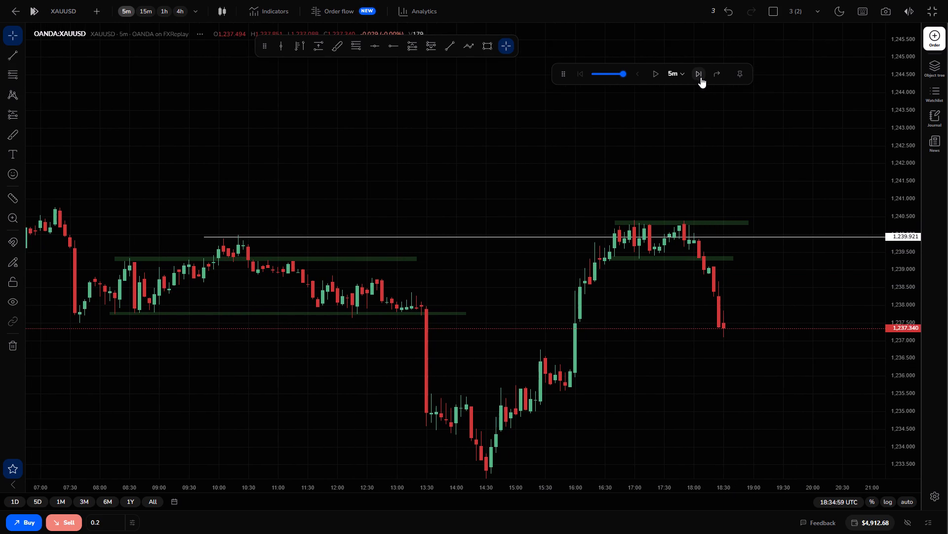
{"action": "left_click", "coordinate": [701, 77]}
{"action": "left_click", "coordinate": [701, 77]}
{"action": "left_click", "coordinate": [701, 77]}
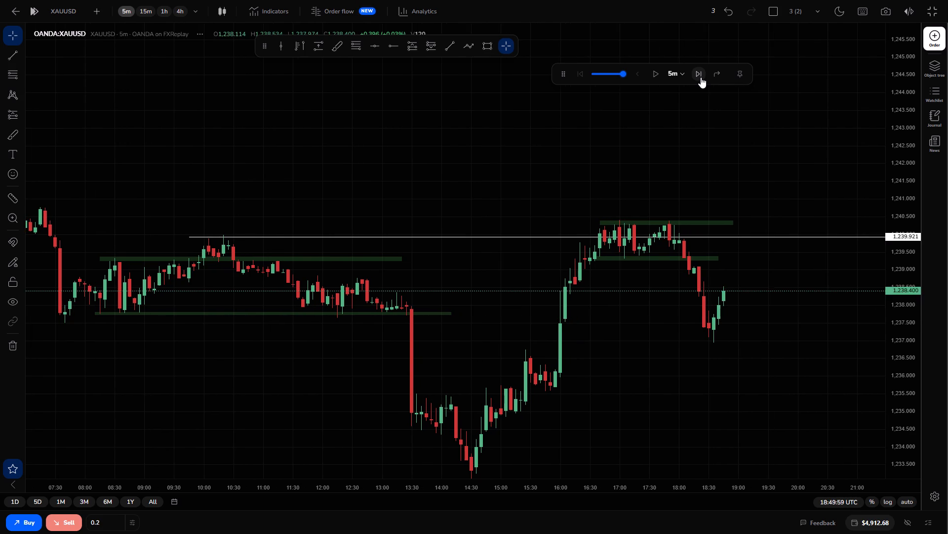
{"action": "triple_click", "coordinate": [701, 77]}
{"action": "left_click", "coordinate": [701, 77]}
{"action": "left_click", "coordinate": [701, 78]}
{"action": "left_click", "coordinate": [701, 78]}
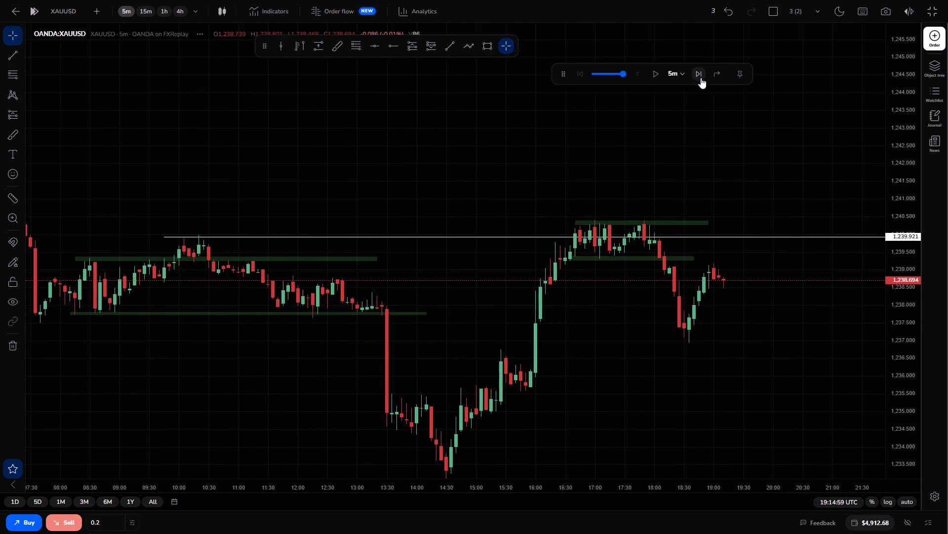
{"action": "left_click", "coordinate": [701, 78]}
{"action": "left_click", "coordinate": [701, 78]}
{"action": "double_click", "coordinate": [701, 78]}
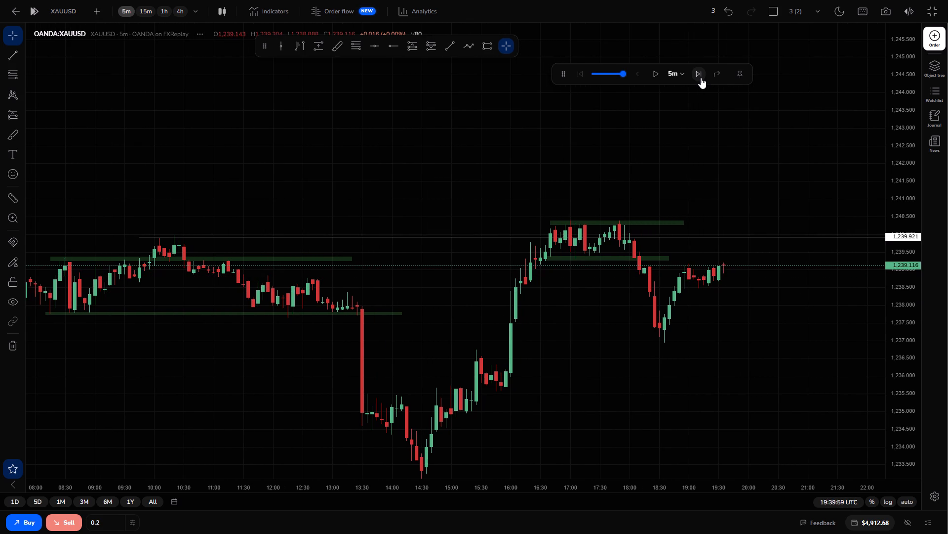
{"action": "triple_click", "coordinate": [701, 78]}
{"action": "double_click", "coordinate": [701, 78]}
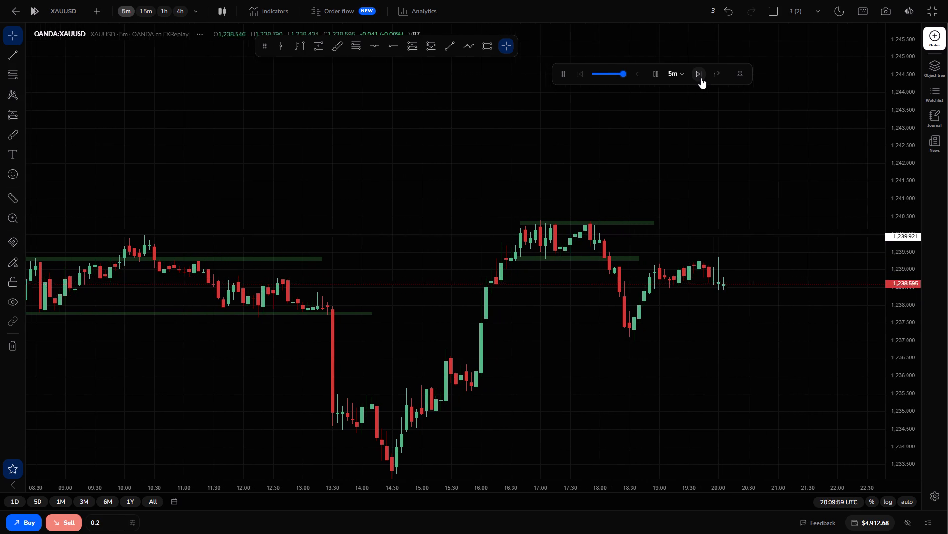
Examine the candles from the 18:30 low to 21:15, below the latest range zones.
{"action": "scroll", "coordinate": [740, 334], "scroll_direction": "up", "scroll_amount": 1}
{"action": "scroll", "coordinate": [740, 334], "scroll_direction": "down", "scroll_amount": 2}
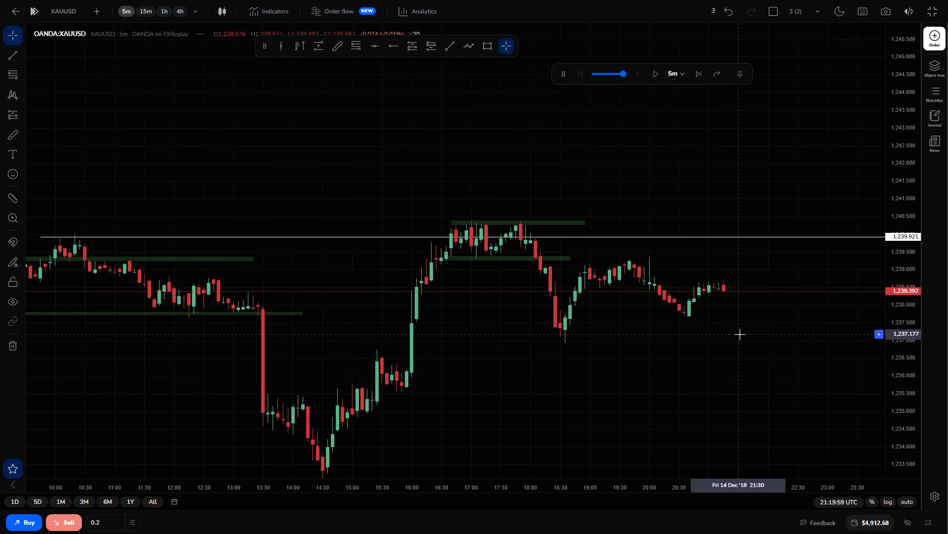
{"action": "scroll", "coordinate": [740, 334], "scroll_direction": "down", "scroll_amount": 2}
{"action": "left_click_drag", "start_coordinate": [886, 326], "coordinate": [893, 266]}
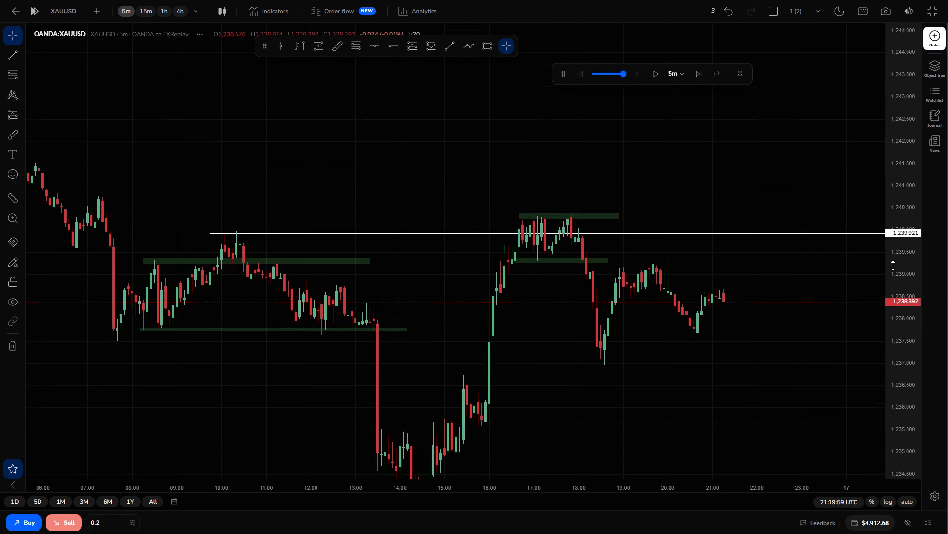
{"action": "left_click_drag", "start_coordinate": [893, 266], "coordinate": [893, 280]}
{"action": "left_click_drag", "start_coordinate": [825, 389], "coordinate": [799, 334]}
{"action": "scroll", "coordinate": [780, 325], "scroll_direction": "up", "scroll_amount": 1}
{"action": "scroll", "coordinate": [780, 325], "scroll_direction": "down", "scroll_amount": 1}
{"action": "scroll", "coordinate": [780, 325], "scroll_direction": "up", "scroll_amount": 1}
{"action": "left_click_drag", "start_coordinate": [908, 322], "coordinate": [907, 318]}
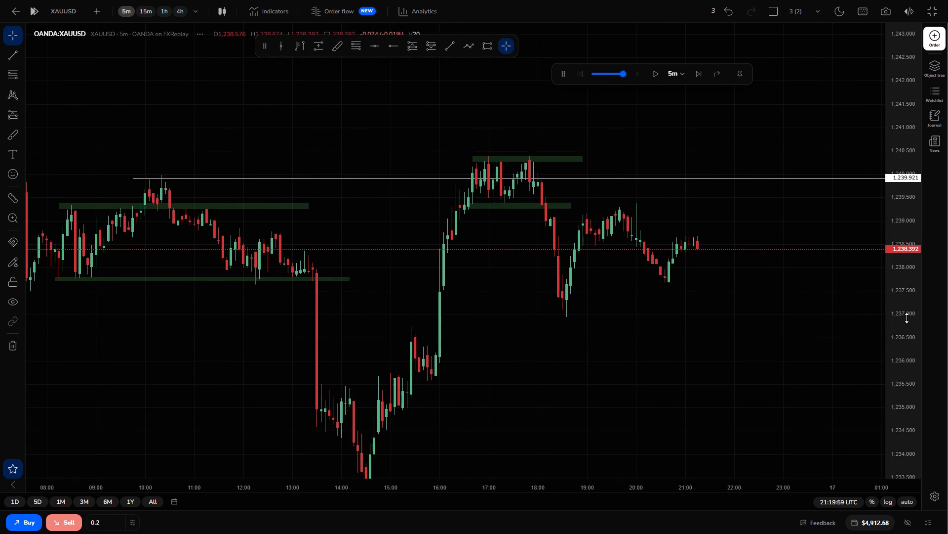
{"action": "left_click_drag", "start_coordinate": [907, 318], "coordinate": [906, 249]}
{"action": "scroll", "coordinate": [644, 321], "scroll_direction": "up", "scroll_amount": 1}
{"action": "scroll", "coordinate": [644, 321], "scroll_direction": "down", "scroll_amount": 1}
{"action": "scroll", "coordinate": [644, 320], "scroll_direction": "up", "scroll_amount": 3}
{"action": "scroll", "coordinate": [645, 317], "scroll_direction": "down", "scroll_amount": 2}
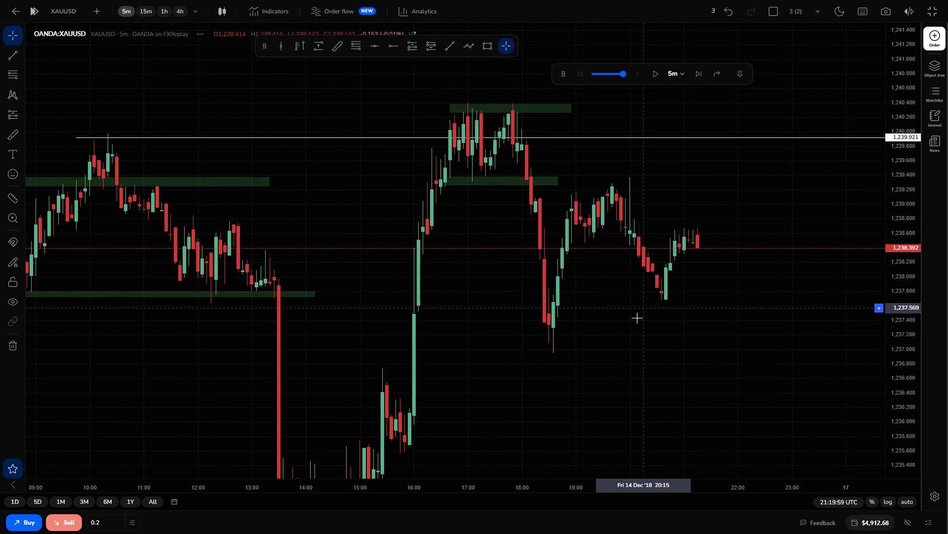
Draw a thin rectangle zone over the 19:00 to 20:00 highs at about 1,239.2, extending to about 21:20.
{"action": "left_click", "coordinate": [485, 46]}
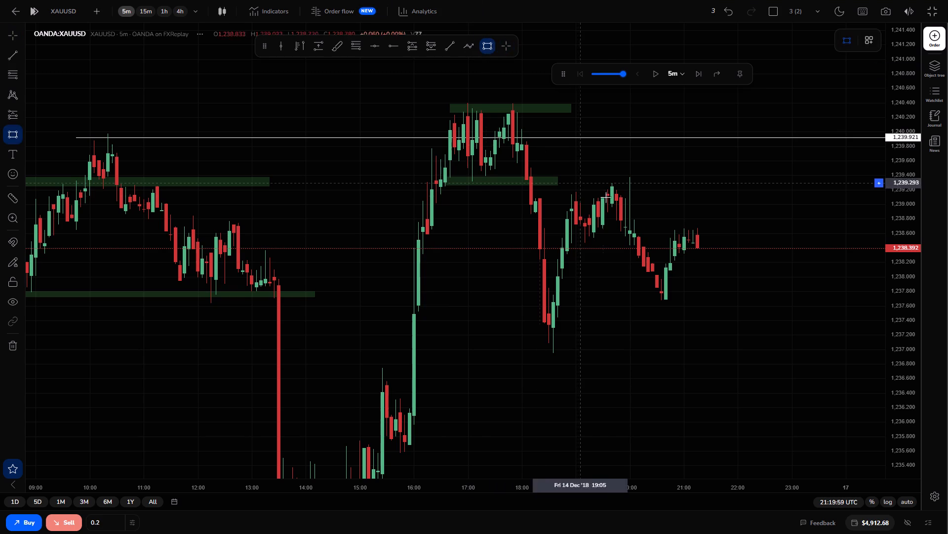
{"action": "left_click", "coordinate": [568, 184]}
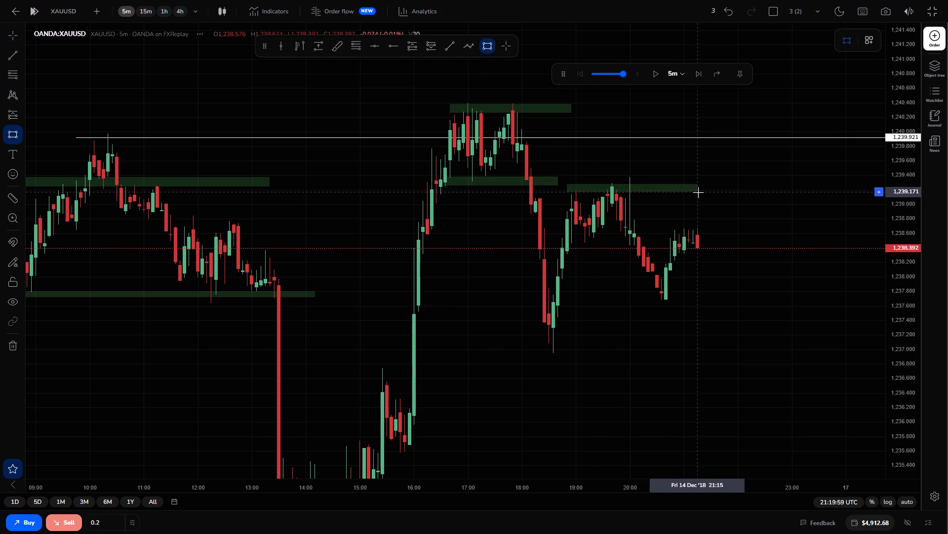
{"action": "left_click", "coordinate": [704, 193]}
{"action": "left_click", "coordinate": [699, 208]}
Draw a thin rectangle zone along the 19:00 to 20:00 lows at about 1,238.55, extending to about 21:45.
{"action": "left_click", "coordinate": [484, 45]}
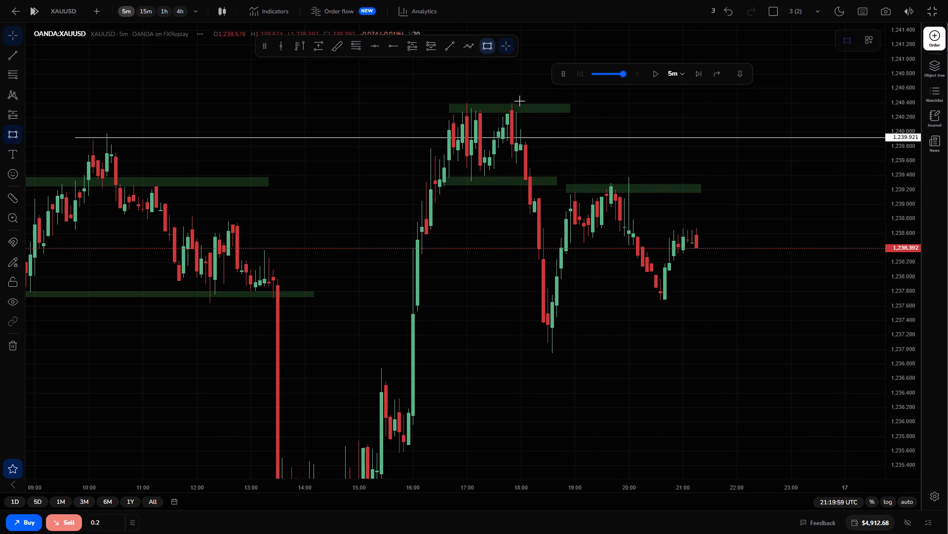
{"action": "left_click", "coordinate": [571, 233]}
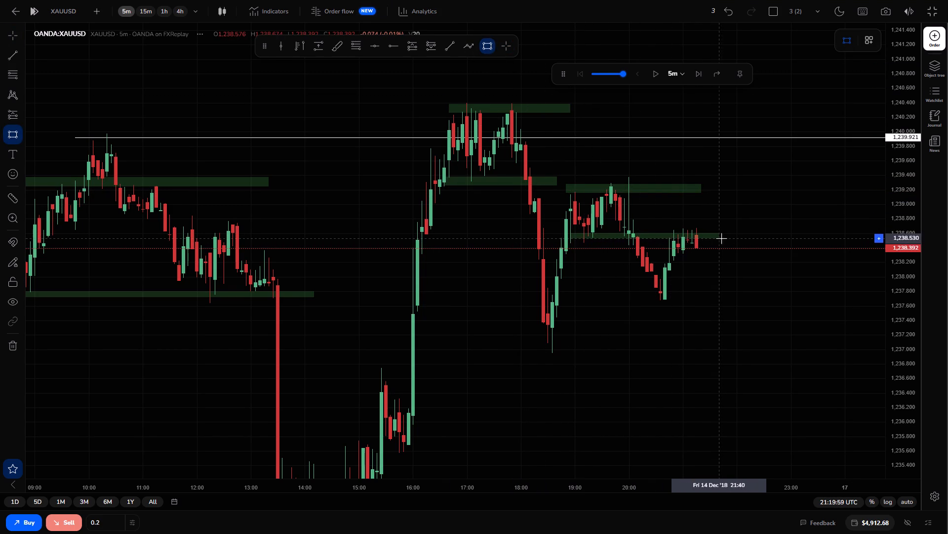
{"action": "left_click", "coordinate": [724, 239]}
{"action": "left_click", "coordinate": [719, 251]}
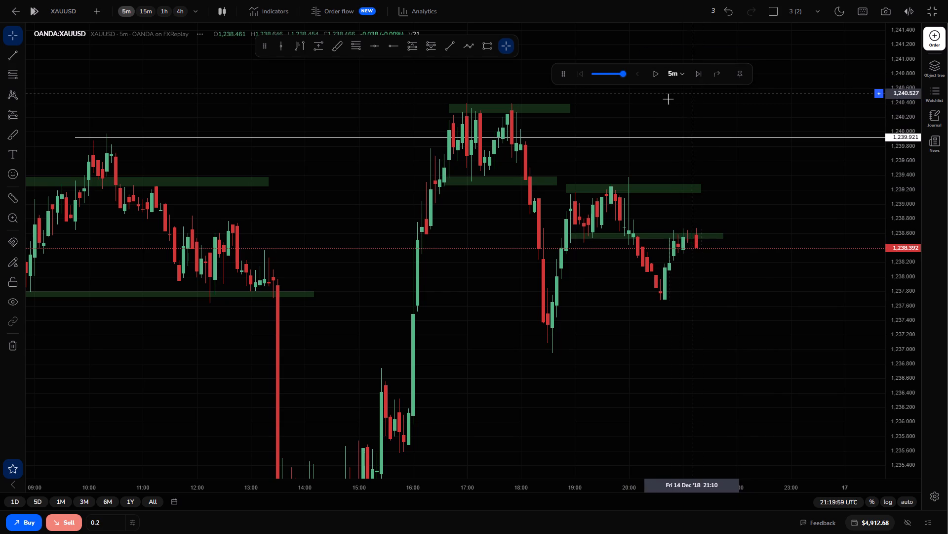
Advance the replay candle by candle to 23:04:59 UTC on 16 Dec 2018.
{"action": "double_click", "coordinate": [693, 75]}
{"action": "left_click", "coordinate": [693, 78]}
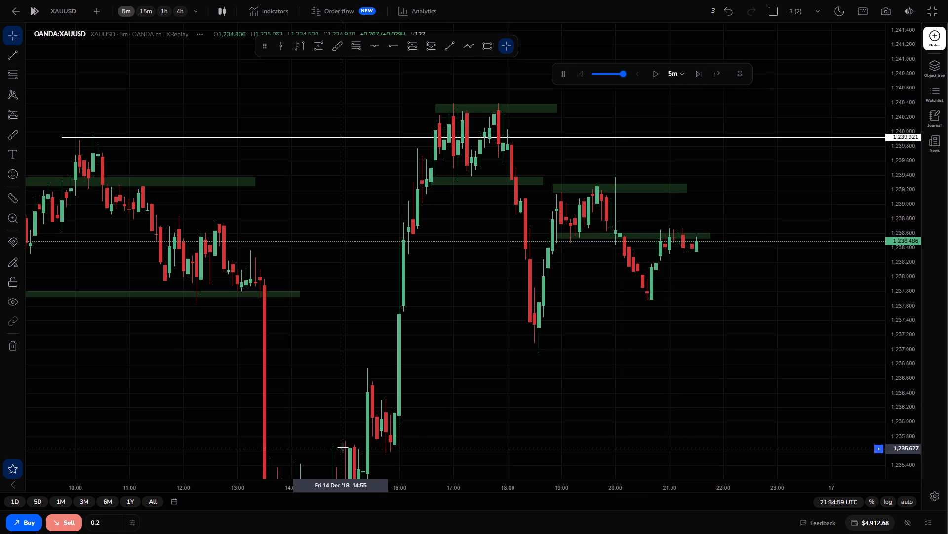
{"action": "left_click", "coordinate": [703, 73]}
{"action": "left_click", "coordinate": [702, 76]}
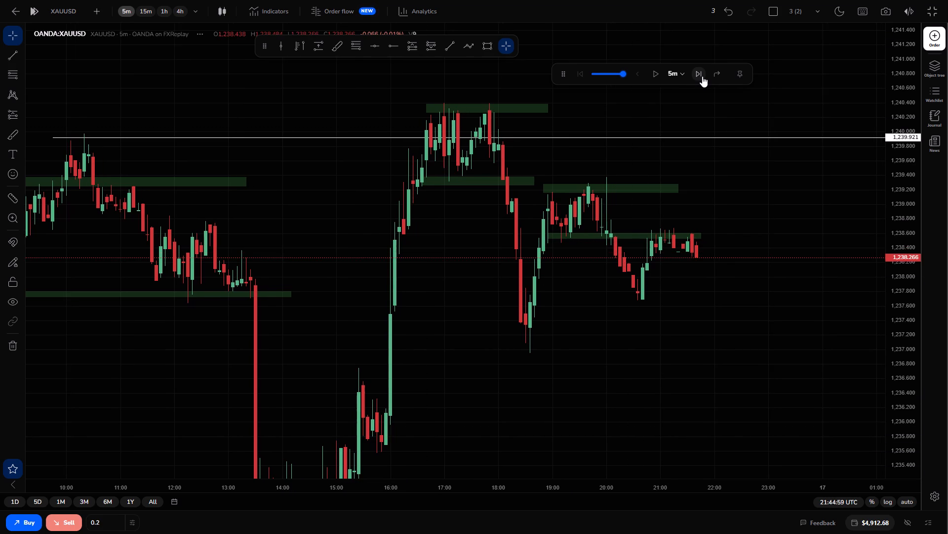
{"action": "left_click", "coordinate": [702, 76]}
{"action": "double_click", "coordinate": [702, 77]}
{"action": "left_click", "coordinate": [701, 81]}
{"action": "left_click", "coordinate": [701, 81]}
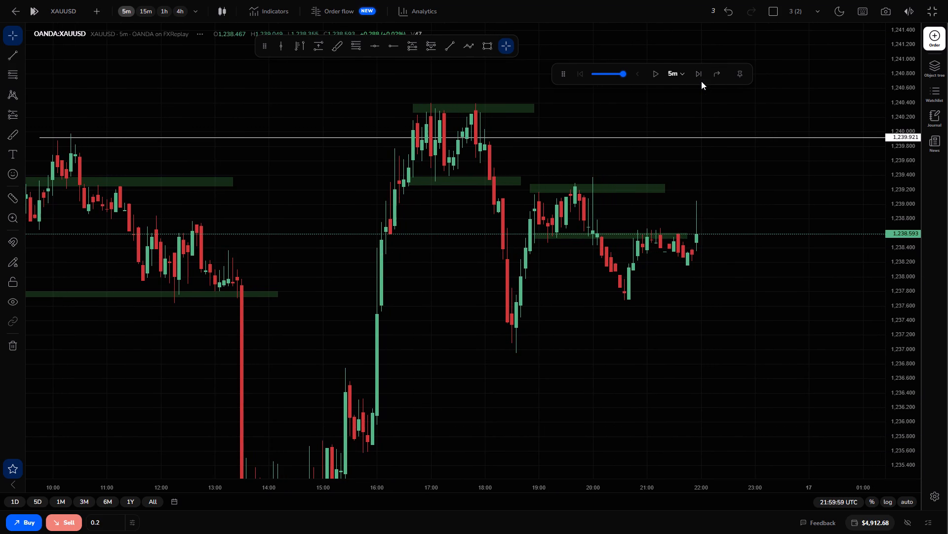
{"action": "left_click", "coordinate": [699, 74]}
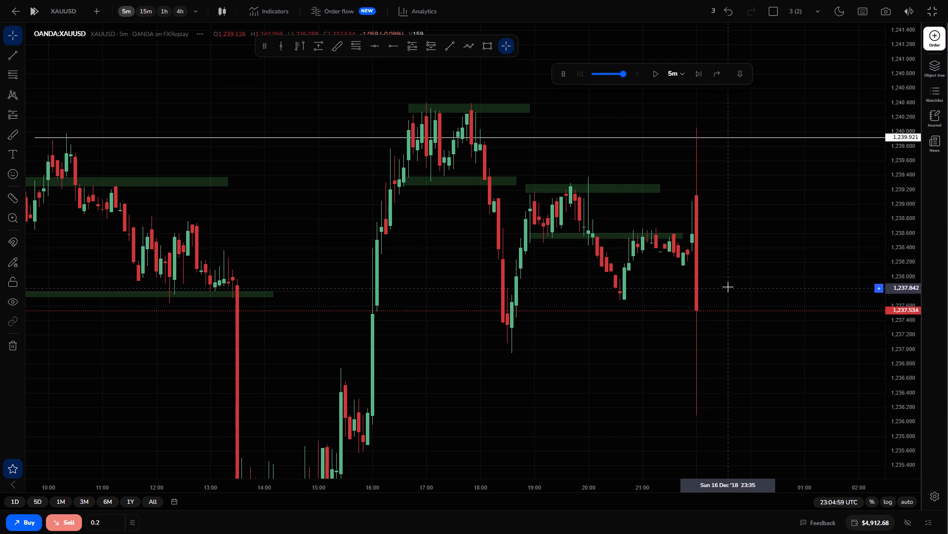
{"action": "scroll", "coordinate": [727, 285], "scroll_direction": "up", "scroll_amount": 1}
{"action": "left_click_drag", "start_coordinate": [901, 178], "coordinate": [901, 307]}
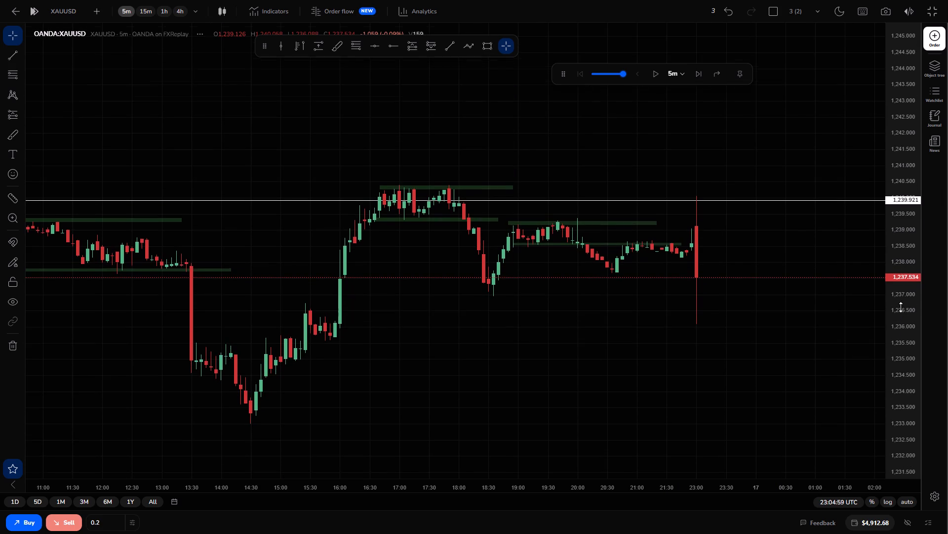
Examine the long 23:00 candle of 16 Dec against the range zones and the 1,239.921 line.
{"action": "left_click_drag", "start_coordinate": [901, 307], "coordinate": [899, 303]}
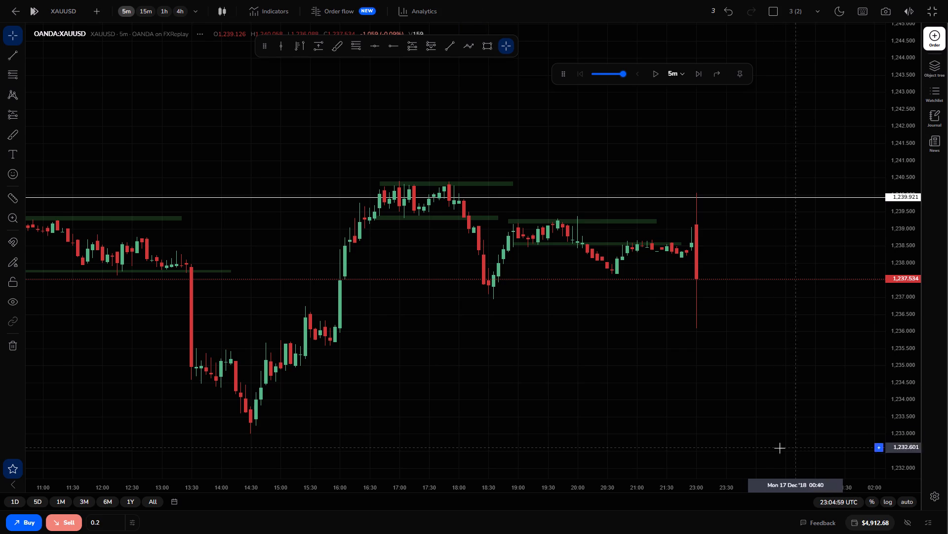
{"action": "left_click_drag", "start_coordinate": [733, 426], "coordinate": [759, 379]}
{"action": "scroll", "coordinate": [748, 362], "scroll_direction": "down", "scroll_amount": 1}
{"action": "scroll", "coordinate": [737, 326], "scroll_direction": "up", "scroll_amount": 1}
{"action": "left_click_drag", "start_coordinate": [697, 241], "coordinate": [725, 315]}
{"action": "scroll", "coordinate": [931, 486], "scroll_direction": "up", "scroll_amount": 1}
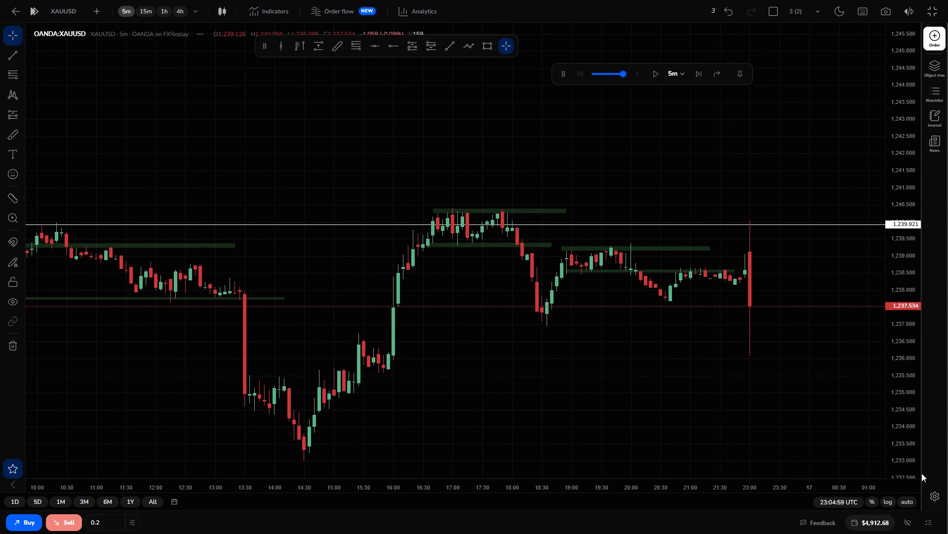
{"action": "scroll", "coordinate": [805, 397], "scroll_direction": "down", "scroll_amount": 1}
{"action": "scroll", "coordinate": [805, 397], "scroll_direction": "up", "scroll_amount": 2}
{"action": "left_click_drag", "start_coordinate": [895, 368], "coordinate": [923, 272]}
{"action": "scroll", "coordinate": [738, 342], "scroll_direction": "down", "scroll_amount": 1}
{"action": "scroll", "coordinate": [738, 342], "scroll_direction": "up", "scroll_amount": 1}
{"action": "scroll", "coordinate": [738, 342], "scroll_direction": "down", "scroll_amount": 1}
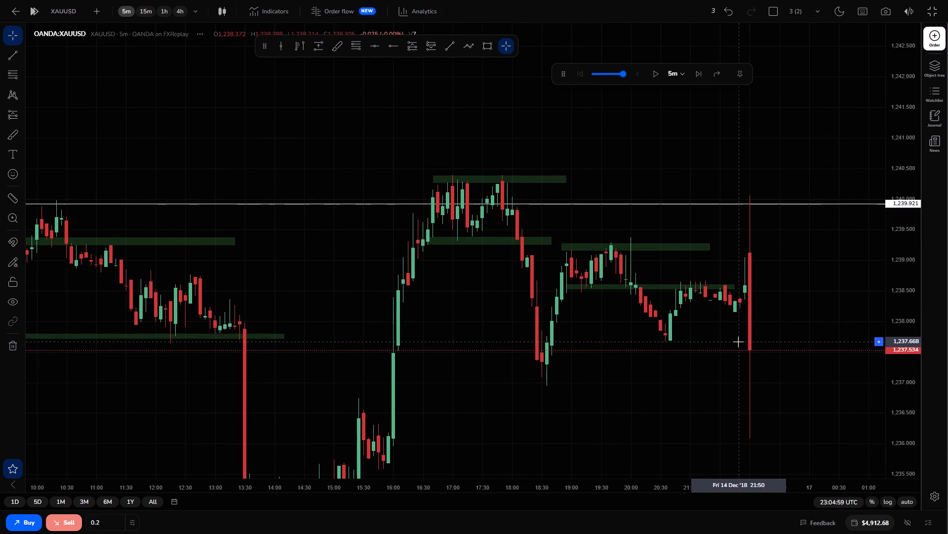
{"action": "scroll", "coordinate": [737, 360], "scroll_direction": "down", "scroll_amount": 1}
{"action": "scroll", "coordinate": [737, 360], "scroll_direction": "up", "scroll_amount": 1}
{"action": "scroll", "coordinate": [737, 360], "scroll_direction": "down", "scroll_amount": 1}
{"action": "scroll", "coordinate": [739, 356], "scroll_direction": "up", "scroll_amount": 5}
{"action": "left_click_drag", "start_coordinate": [725, 366], "coordinate": [742, 350]}
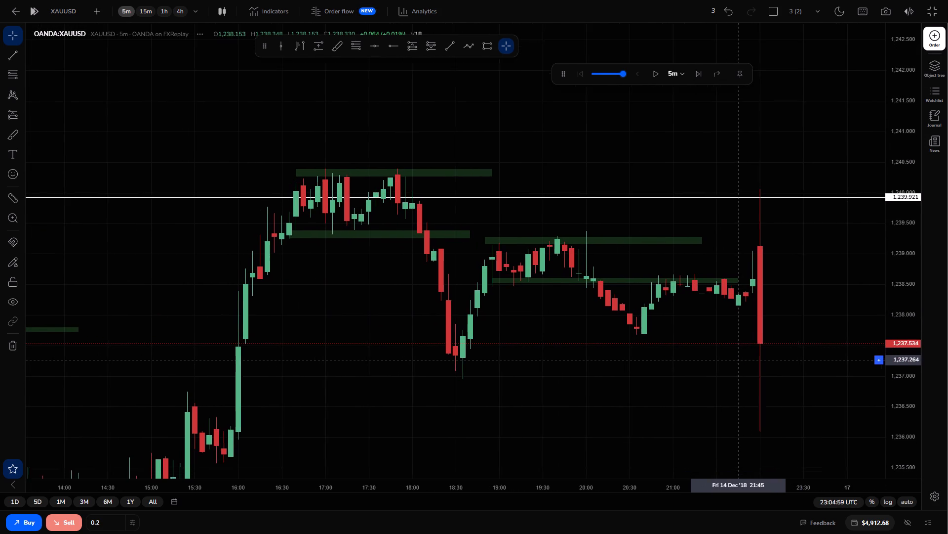
{"action": "left_click_drag", "start_coordinate": [742, 350], "coordinate": [745, 347]}
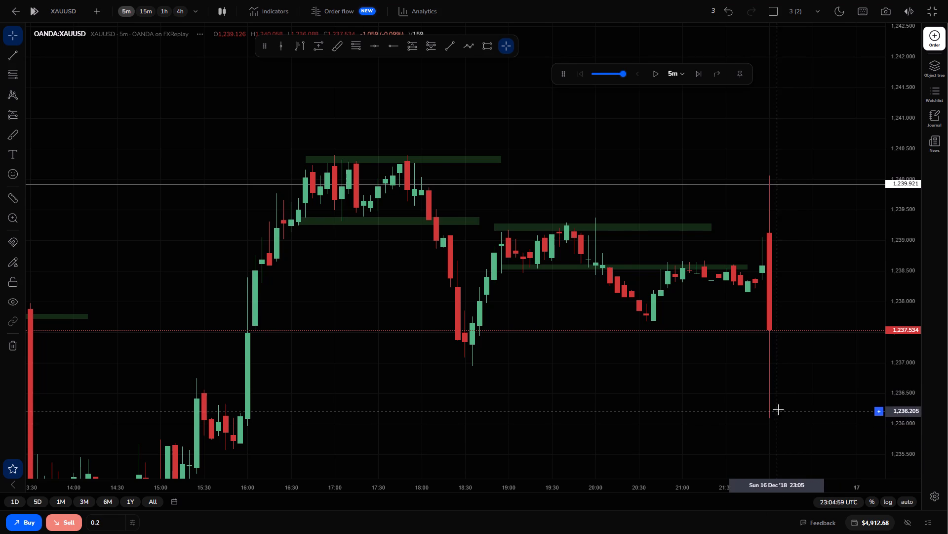
Examine the wider 14 Dec price structure, from the morning range through the 14:30 low to the 23:00 candle.
{"action": "scroll", "coordinate": [771, 403], "scroll_direction": "down", "scroll_amount": 1}
{"action": "left_click_drag", "start_coordinate": [746, 361], "coordinate": [820, 369]}
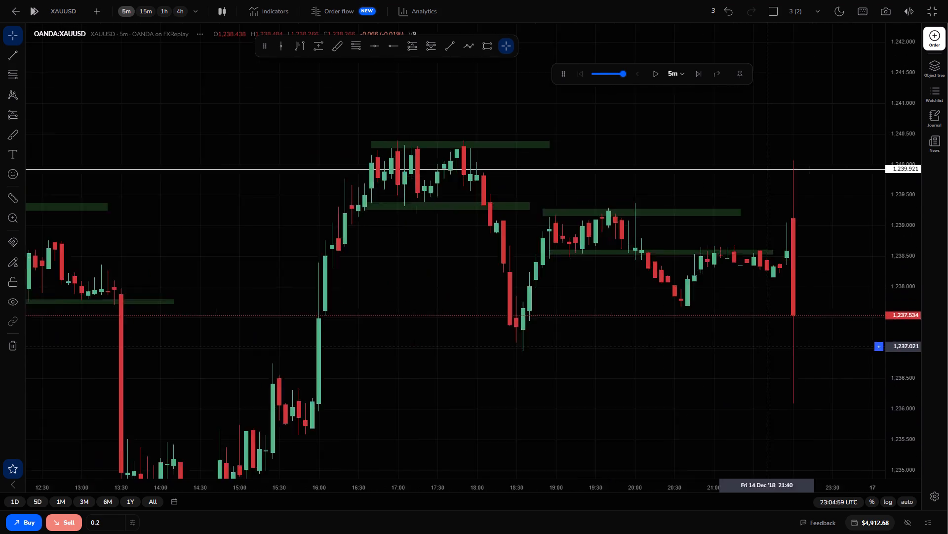
{"action": "left_click_drag", "start_coordinate": [820, 369], "coordinate": [827, 370]}
{"action": "scroll", "coordinate": [786, 358], "scroll_direction": "down", "scroll_amount": 1}
{"action": "left_click", "coordinate": [925, 291]}
{"action": "left_click_drag", "start_coordinate": [906, 282], "coordinate": [894, 350]}
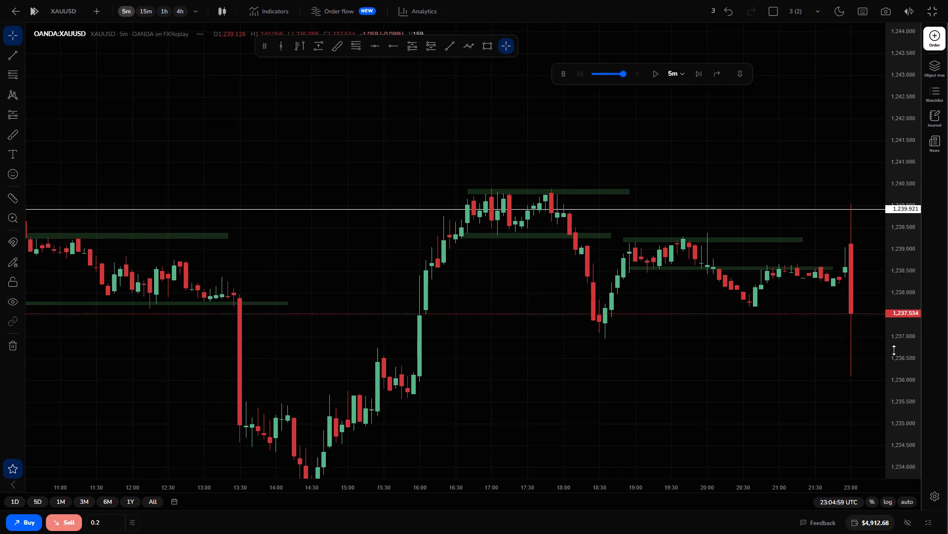
{"action": "left_click_drag", "start_coordinate": [894, 350], "coordinate": [891, 351]}
{"action": "scroll", "coordinate": [476, 349], "scroll_direction": "up", "scroll_amount": 1}
{"action": "scroll", "coordinate": [474, 353], "scroll_direction": "down", "scroll_amount": 5}
{"action": "left_click_drag", "start_coordinate": [559, 373], "coordinate": [554, 372]}
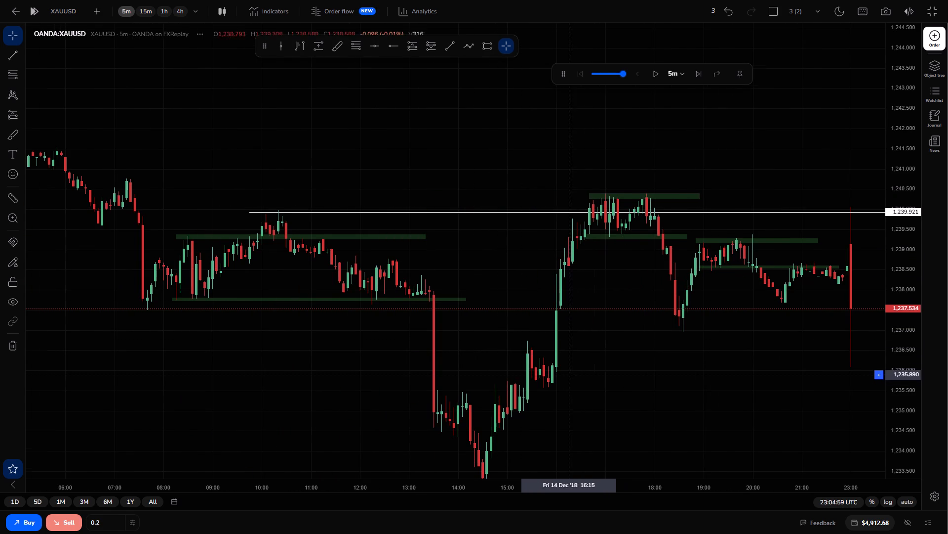
{"action": "left_click_drag", "start_coordinate": [554, 372], "coordinate": [510, 366]}
{"action": "scroll", "coordinate": [578, 409], "scroll_direction": "down", "scroll_amount": 1}
{"action": "scroll", "coordinate": [582, 403], "scroll_direction": "up", "scroll_amount": 1}
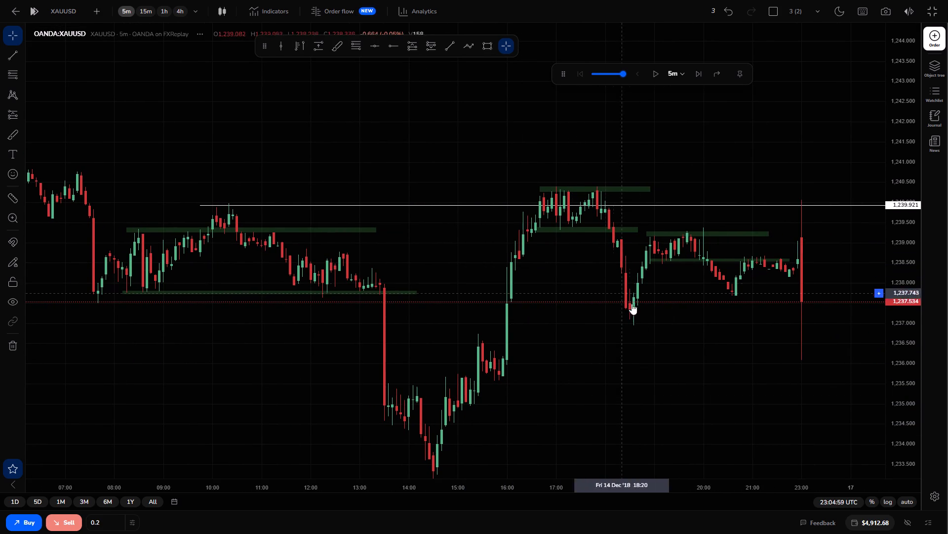
{"action": "left_click_drag", "start_coordinate": [712, 314], "coordinate": [680, 321]}
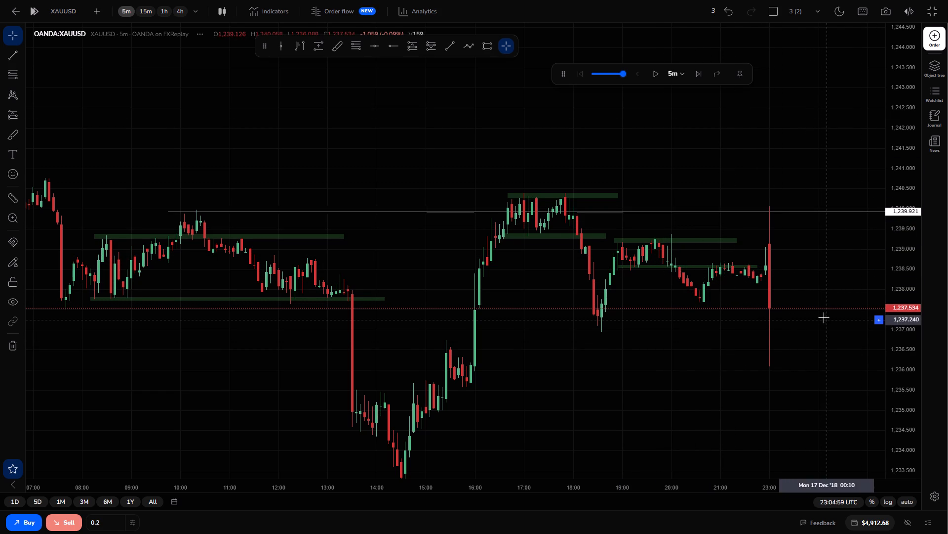
{"action": "left_click_drag", "start_coordinate": [822, 317], "coordinate": [806, 325]}
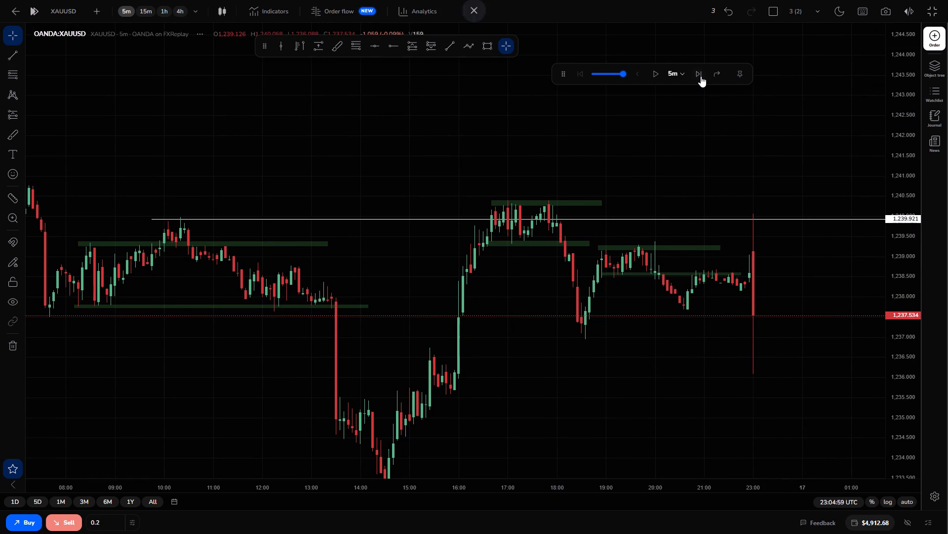
Advance the replay candle by candle to 00:04:59 UTC on 17 Dec 2018.
{"action": "left_click", "coordinate": [701, 76]}
{"action": "left_click", "coordinate": [701, 76]}
{"action": "left_click", "coordinate": [701, 76]}
{"action": "left_click", "coordinate": [701, 76]}
{"action": "left_click", "coordinate": [701, 76]}
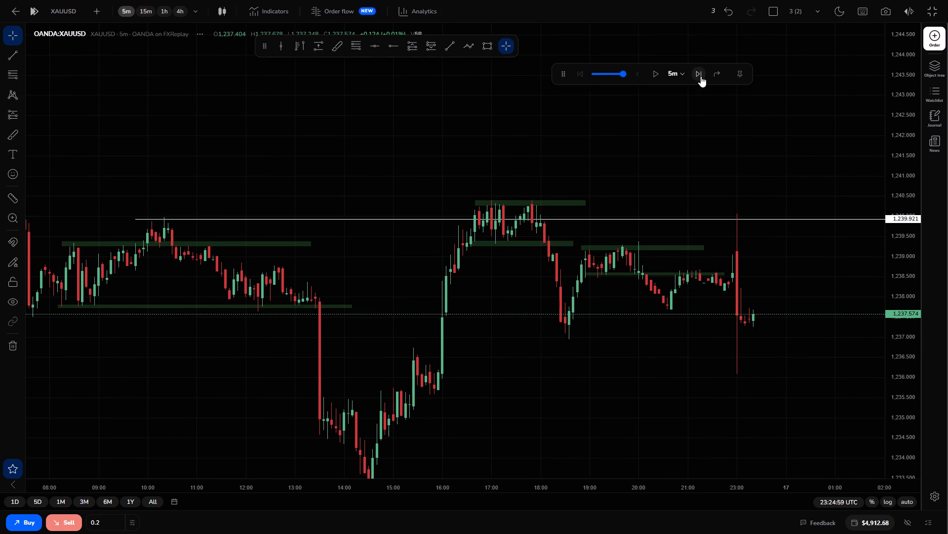
{"action": "left_click", "coordinate": [701, 76]}
{"action": "left_click", "coordinate": [701, 76]}
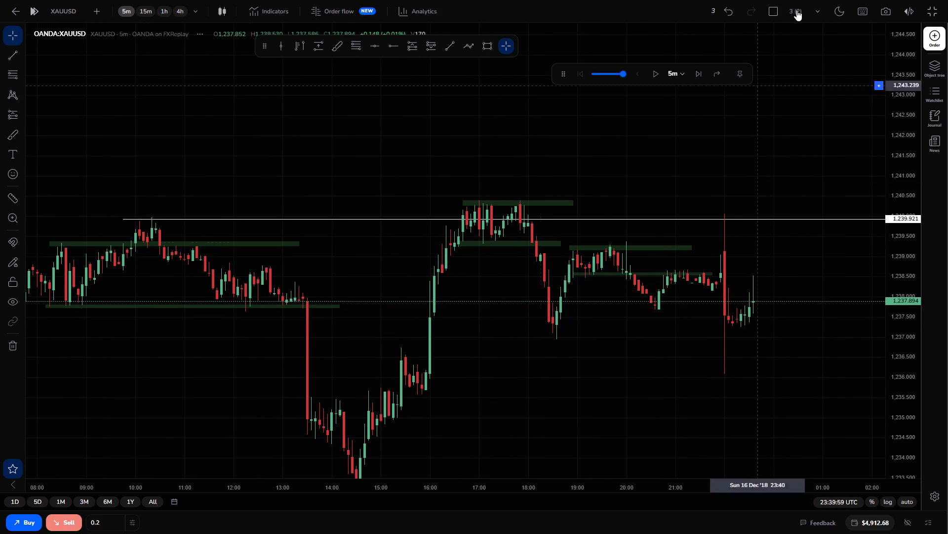
{"action": "left_click", "coordinate": [699, 77]}
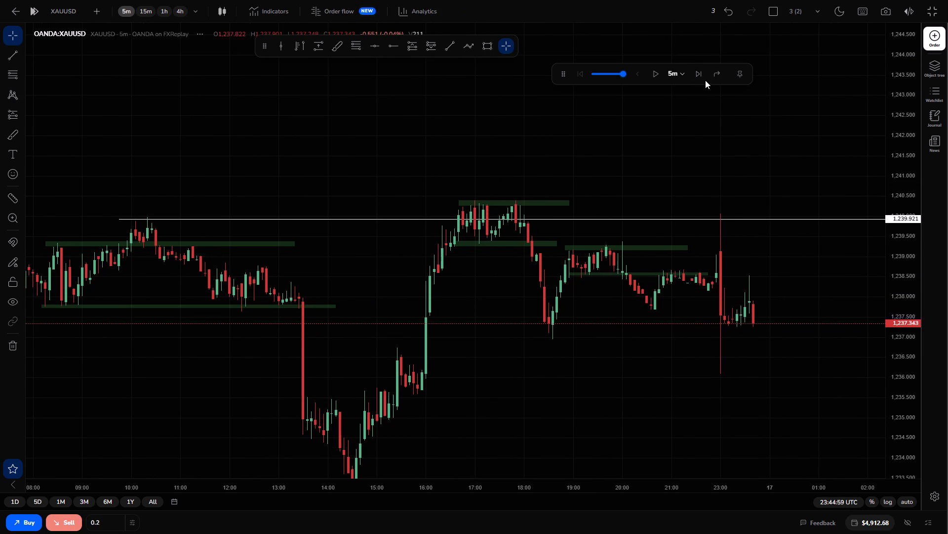
{"action": "left_click", "coordinate": [700, 75]}
{"action": "left_click", "coordinate": [700, 75]}
{"action": "left_click", "coordinate": [700, 75]}
{"action": "left_click", "coordinate": [700, 75]}
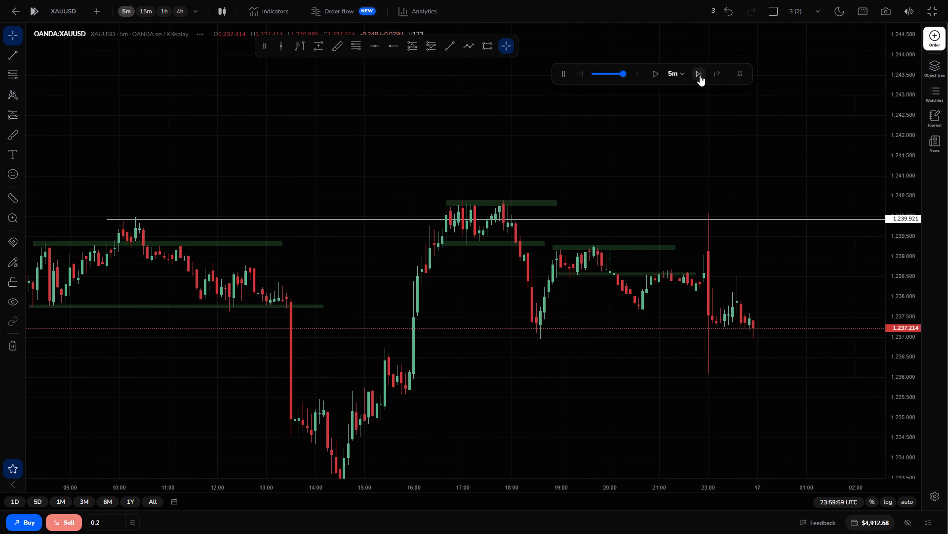
Buy 0.2 lots of XAUUSD at market, with take profit at 1,240.430 and stop loss at 1,236.762.
{"action": "left_click", "coordinate": [38, 517]}
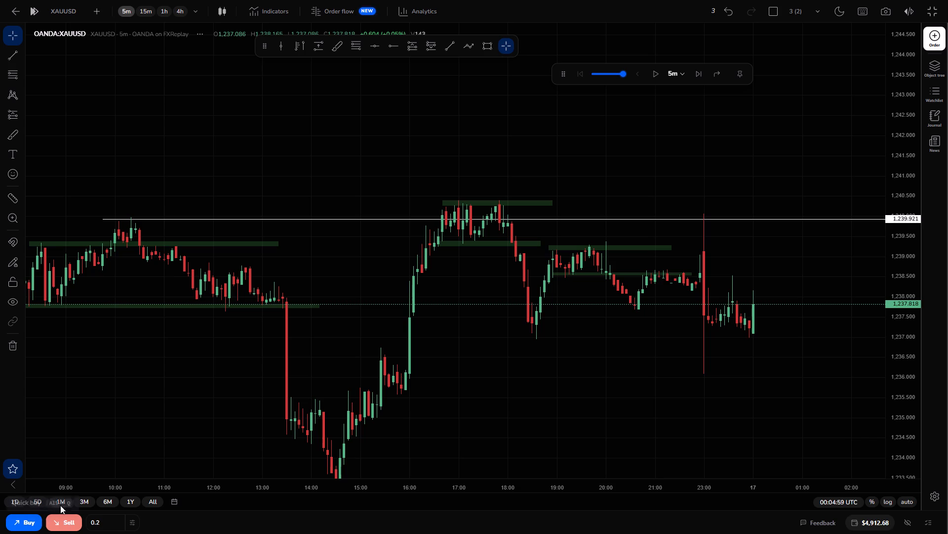
{"action": "left_click_drag", "start_coordinate": [797, 304], "coordinate": [815, 219]}
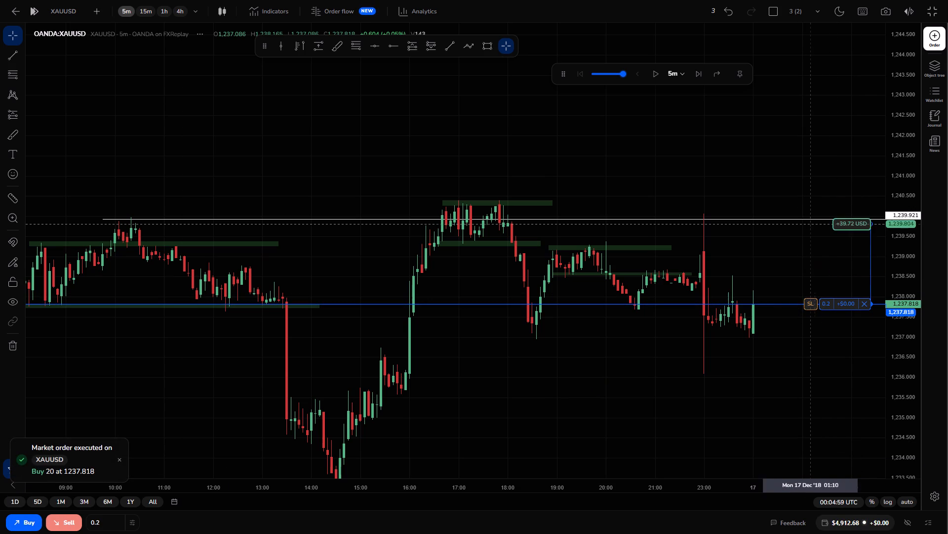
{"action": "left_click_drag", "start_coordinate": [815, 219], "coordinate": [837, 199]}
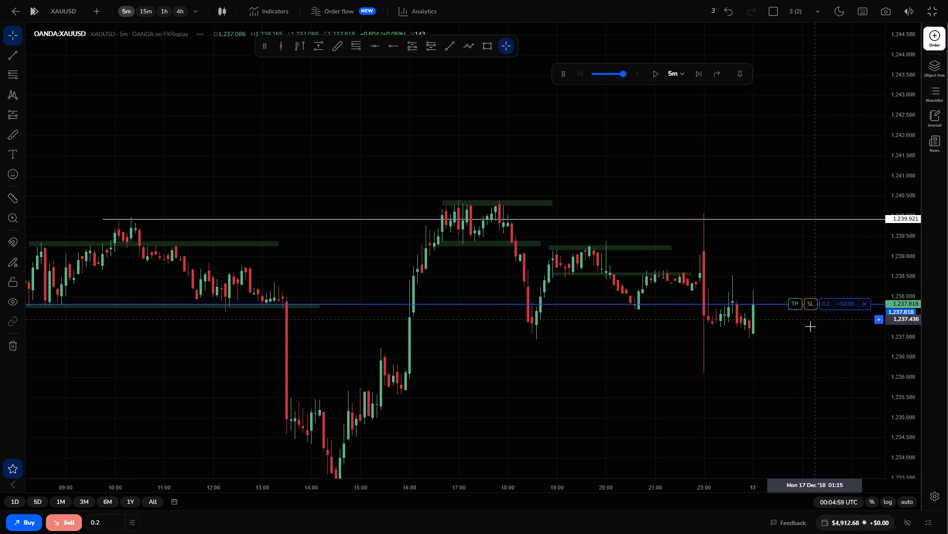
{"action": "left_click_drag", "start_coordinate": [815, 302], "coordinate": [803, 343]}
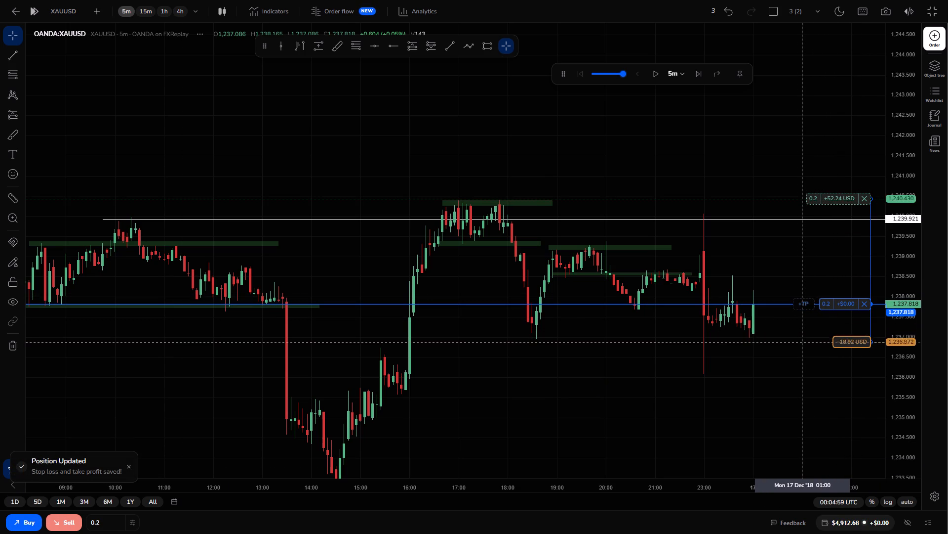
{"action": "left_click_drag", "start_coordinate": [803, 343], "coordinate": [803, 347]}
Play the replay forward and pause it at 06:49:59 UTC on 17 Dec 2018.
{"action": "left_click", "coordinate": [655, 74]}
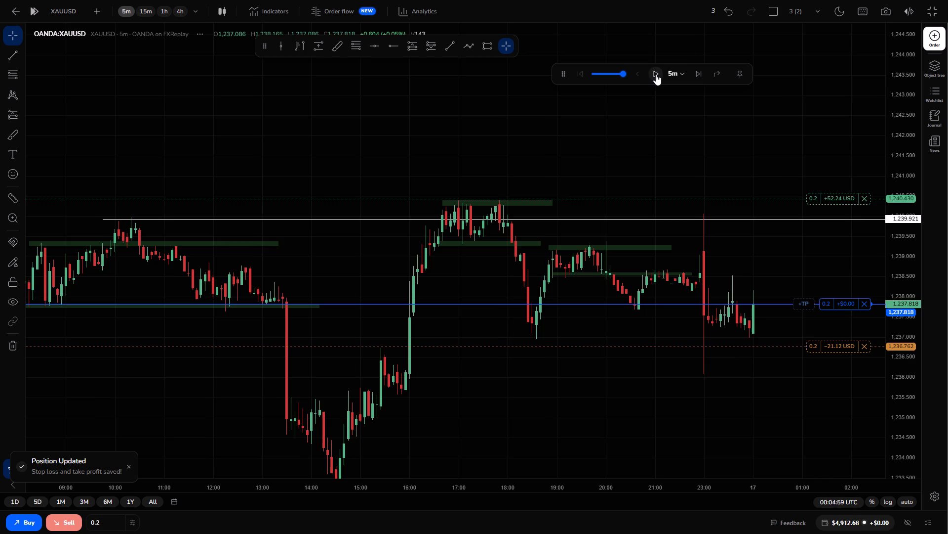
{"action": "left_click", "coordinate": [656, 74]}
{"action": "left_click", "coordinate": [660, 76]}
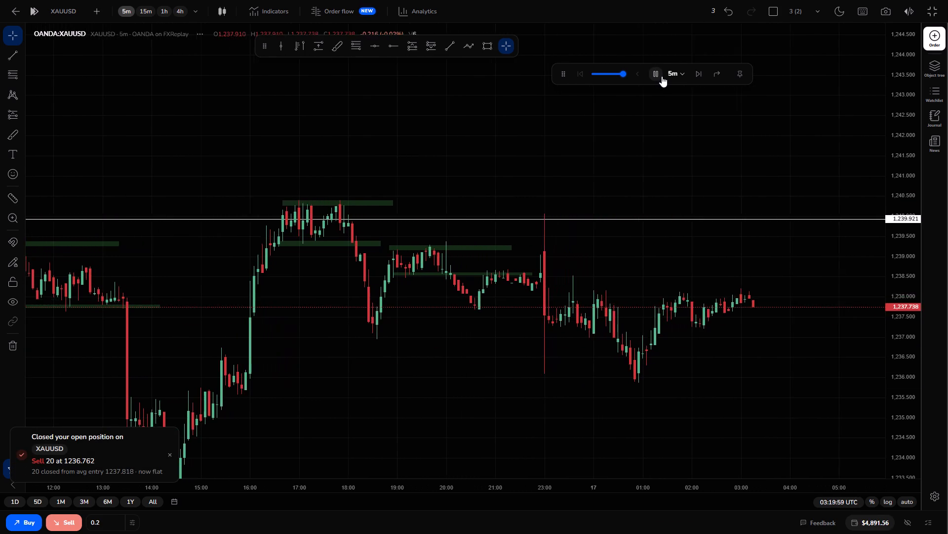
{"action": "left_click_drag", "start_coordinate": [662, 76], "coordinate": [665, 83]}
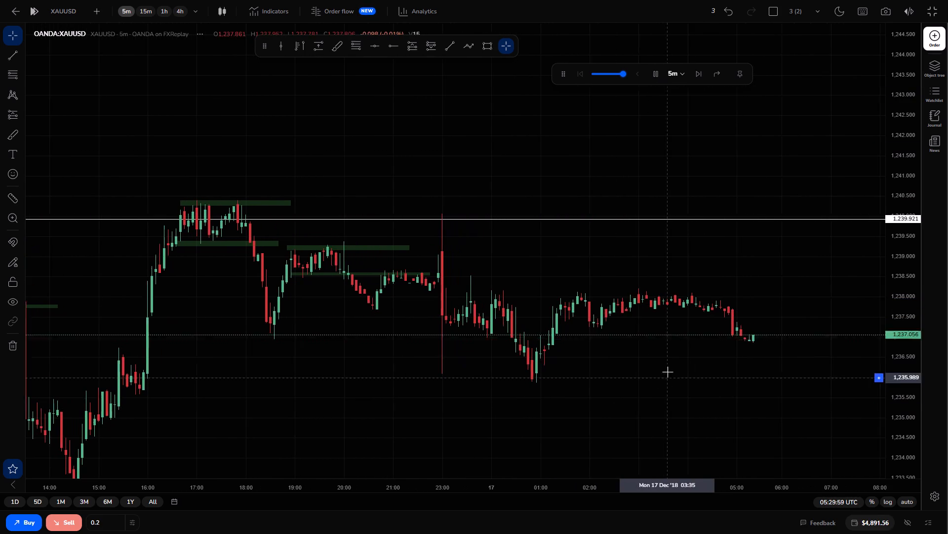
{"action": "left_click", "coordinate": [661, 77]}
Review the price action around the closed long trade, comparing the 17 Dec candles with the earlier 14 Dec range zones.
{"action": "scroll", "coordinate": [631, 327], "scroll_direction": "down", "scroll_amount": 4}
{"action": "scroll", "coordinate": [635, 336], "scroll_direction": "up", "scroll_amount": 1}
{"action": "scroll", "coordinate": [635, 325], "scroll_direction": "down", "scroll_amount": 4}
{"action": "scroll", "coordinate": [636, 328], "scroll_direction": "up", "scroll_amount": 1}
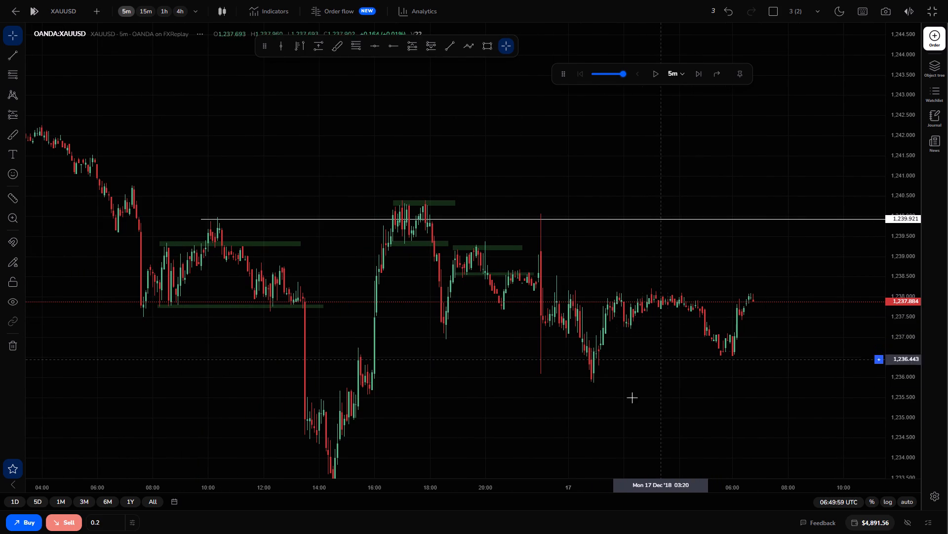
{"action": "scroll", "coordinate": [598, 381], "scroll_direction": "down", "scroll_amount": 1}
{"action": "scroll", "coordinate": [598, 381], "scroll_direction": "up", "scroll_amount": 1}
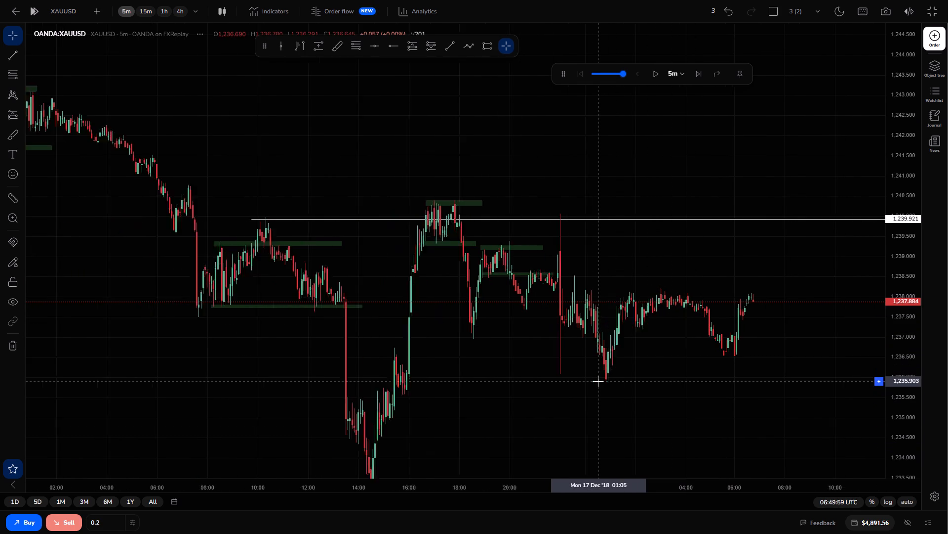
{"action": "scroll", "coordinate": [598, 381], "scroll_direction": "up", "scroll_amount": 2}
{"action": "scroll", "coordinate": [592, 372], "scroll_direction": "down", "scroll_amount": 2}
{"action": "scroll", "coordinate": [592, 372], "scroll_direction": "up", "scroll_amount": 2}
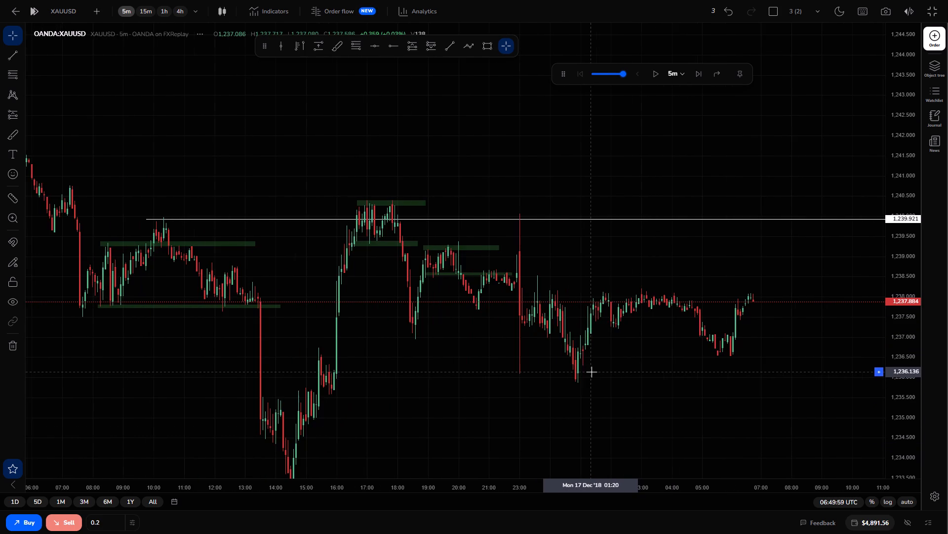
{"action": "scroll", "coordinate": [592, 372], "scroll_direction": "up", "scroll_amount": 4}
{"action": "left_click_drag", "start_coordinate": [411, 386], "coordinate": [881, 331]}
{"action": "left_click_drag", "start_coordinate": [785, 337], "coordinate": [758, 354]}
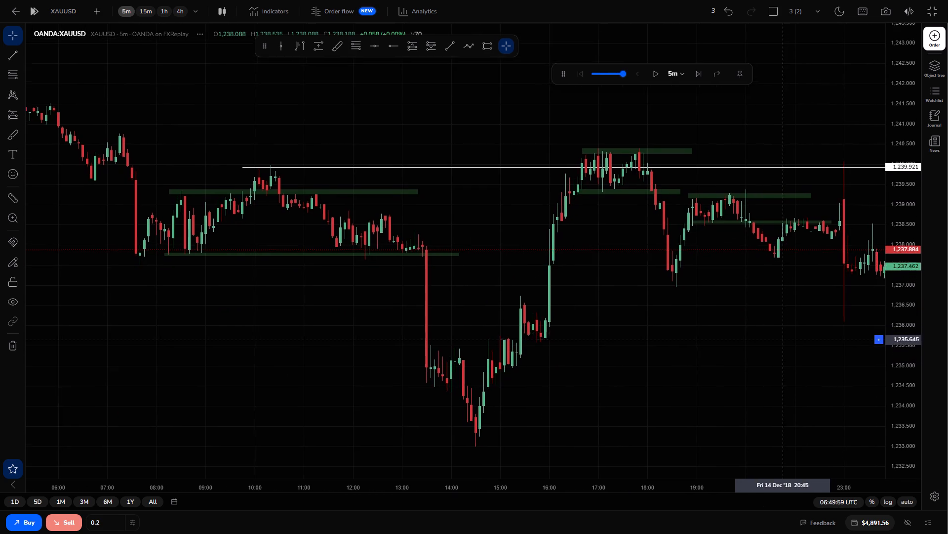
{"action": "left_click_drag", "start_coordinate": [758, 354], "coordinate": [590, 379]}
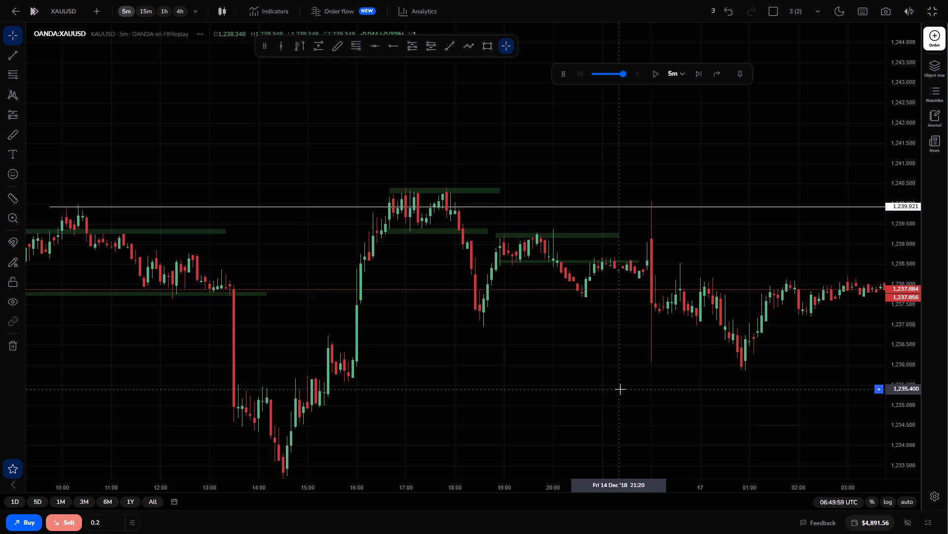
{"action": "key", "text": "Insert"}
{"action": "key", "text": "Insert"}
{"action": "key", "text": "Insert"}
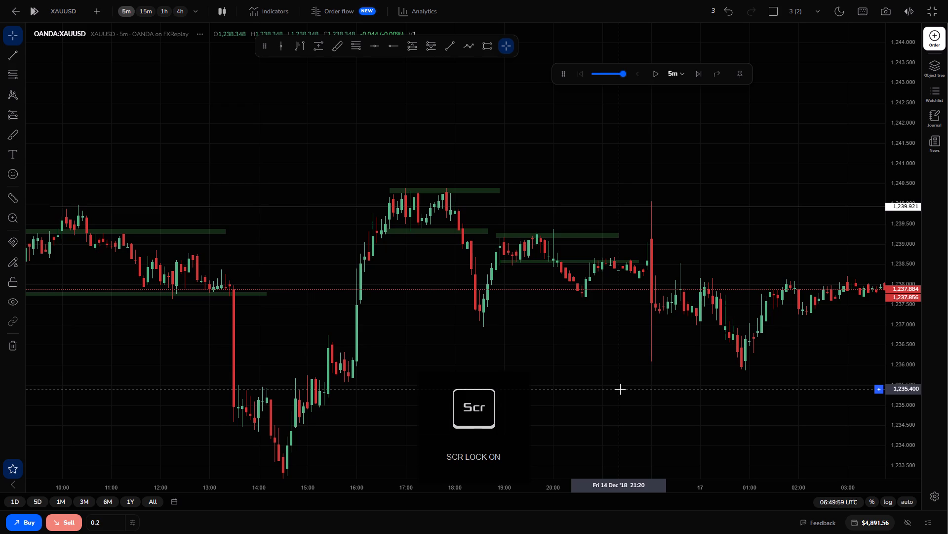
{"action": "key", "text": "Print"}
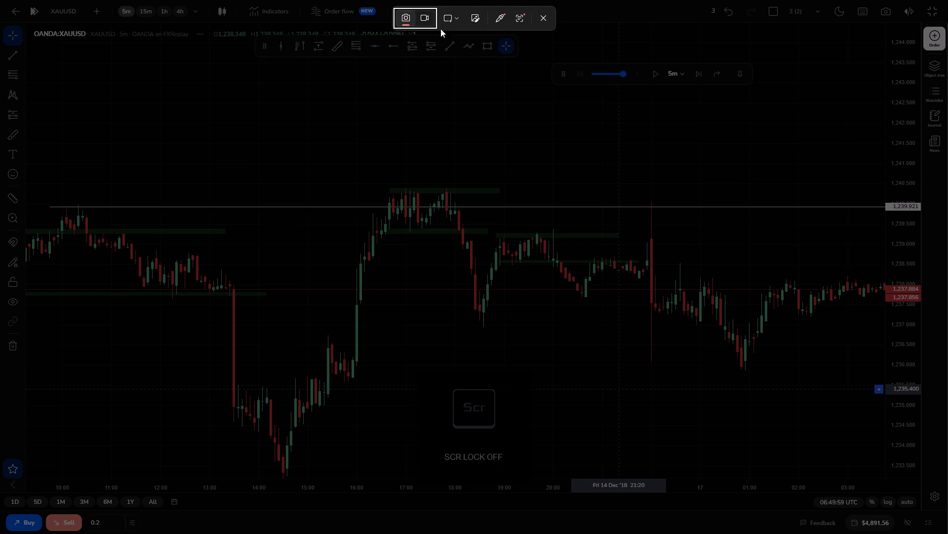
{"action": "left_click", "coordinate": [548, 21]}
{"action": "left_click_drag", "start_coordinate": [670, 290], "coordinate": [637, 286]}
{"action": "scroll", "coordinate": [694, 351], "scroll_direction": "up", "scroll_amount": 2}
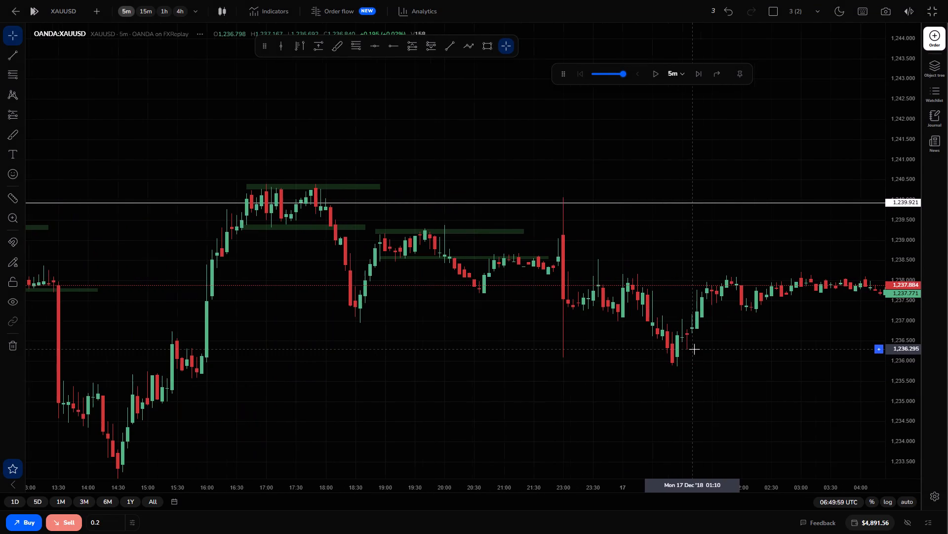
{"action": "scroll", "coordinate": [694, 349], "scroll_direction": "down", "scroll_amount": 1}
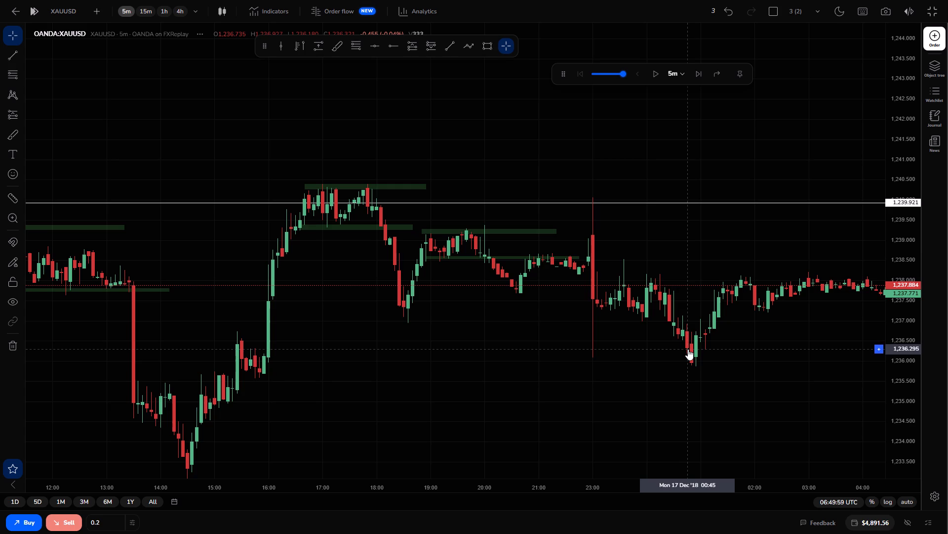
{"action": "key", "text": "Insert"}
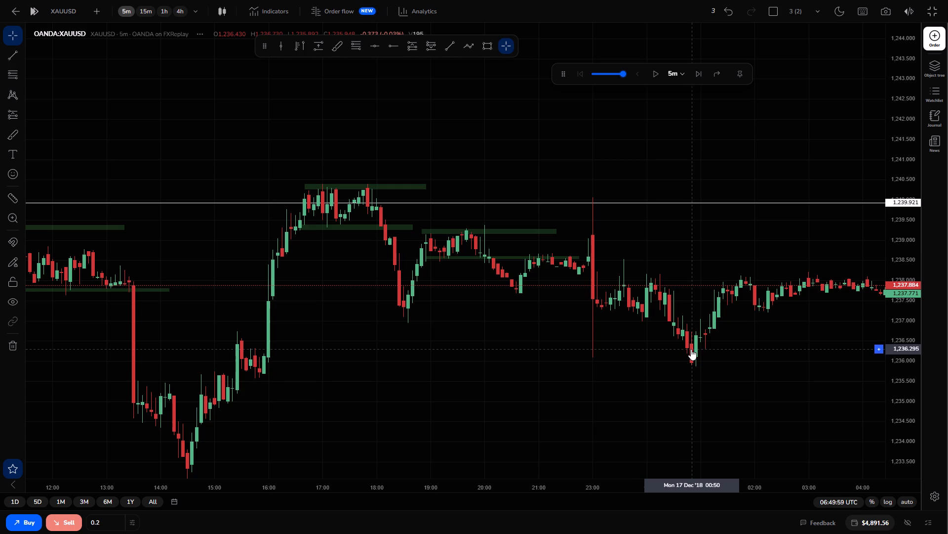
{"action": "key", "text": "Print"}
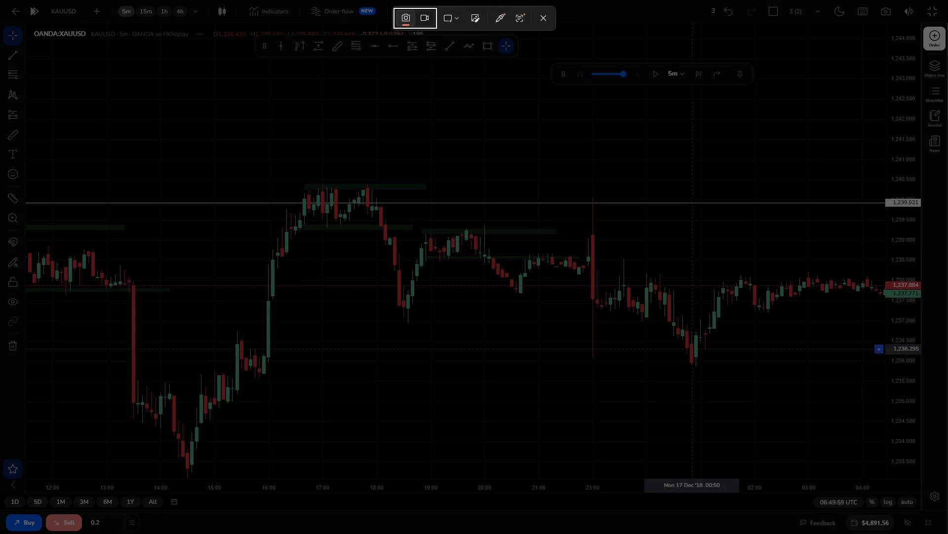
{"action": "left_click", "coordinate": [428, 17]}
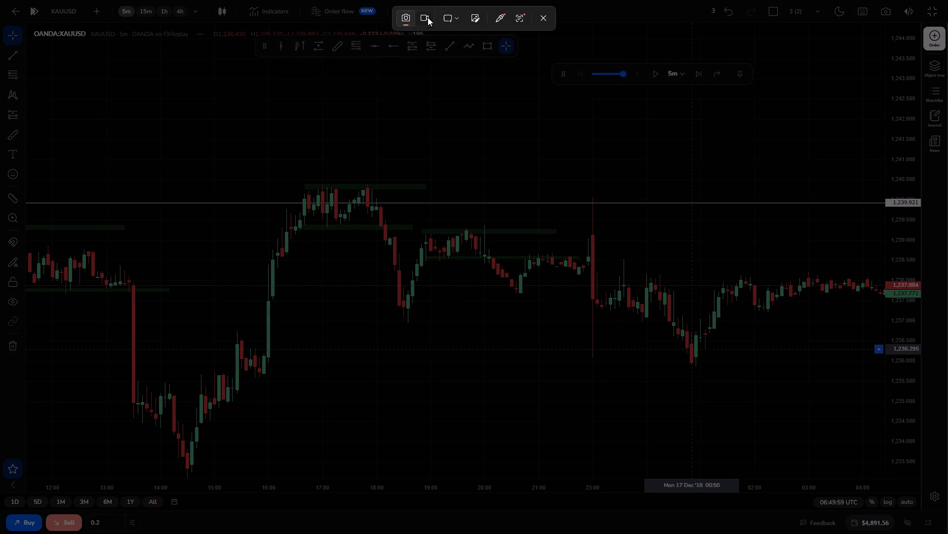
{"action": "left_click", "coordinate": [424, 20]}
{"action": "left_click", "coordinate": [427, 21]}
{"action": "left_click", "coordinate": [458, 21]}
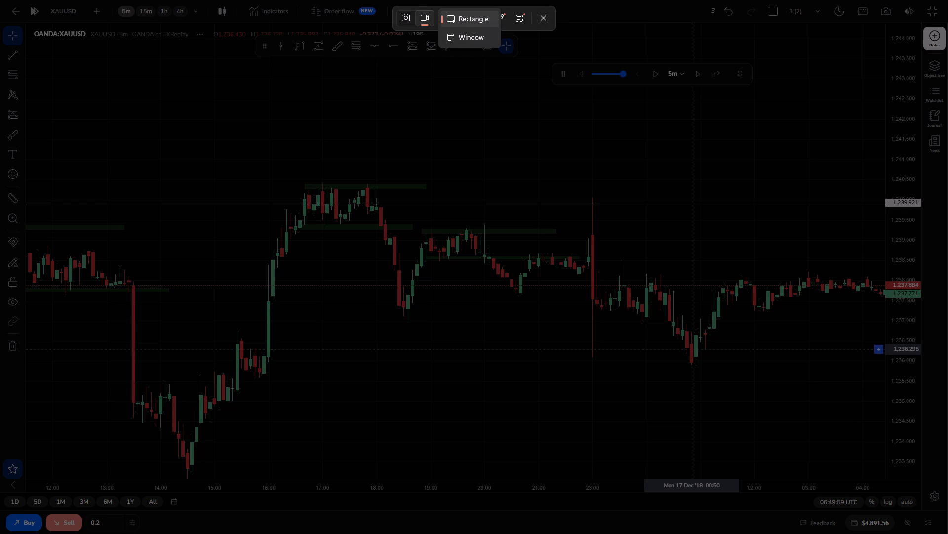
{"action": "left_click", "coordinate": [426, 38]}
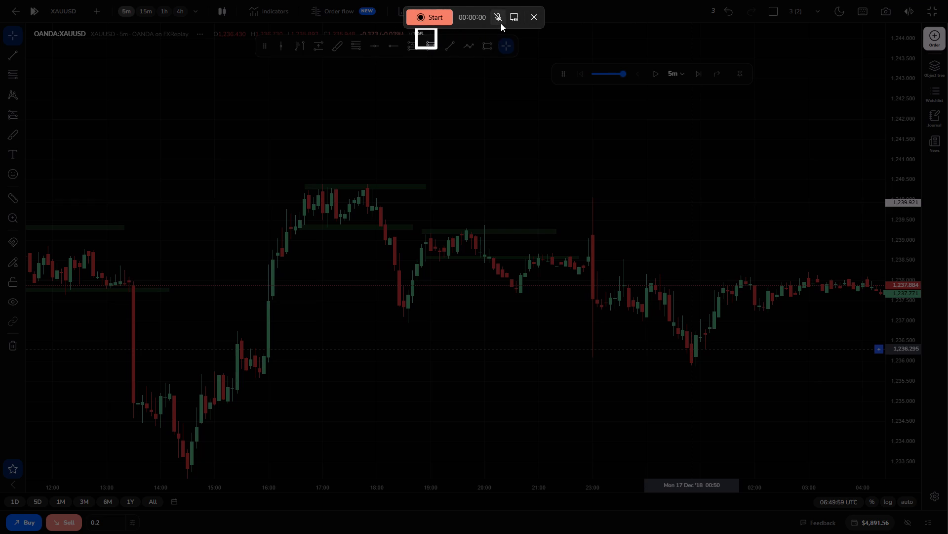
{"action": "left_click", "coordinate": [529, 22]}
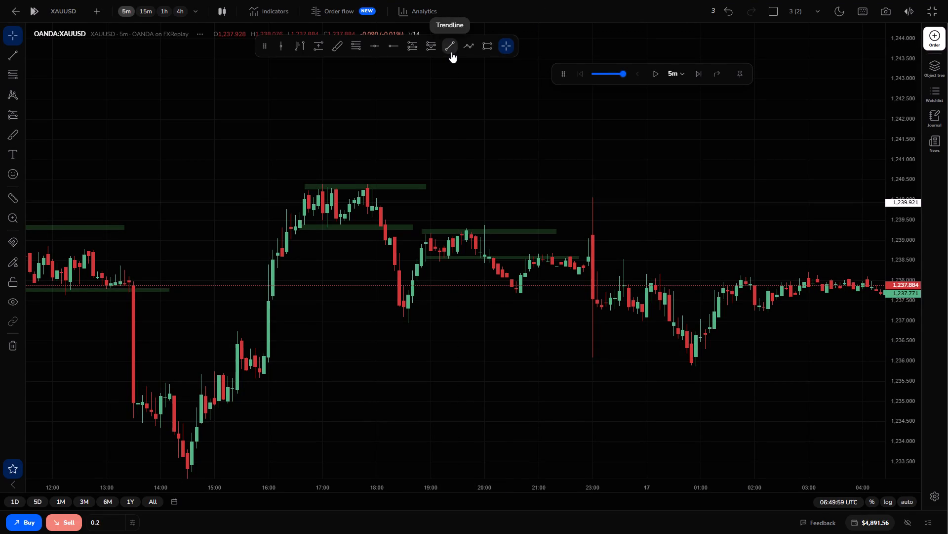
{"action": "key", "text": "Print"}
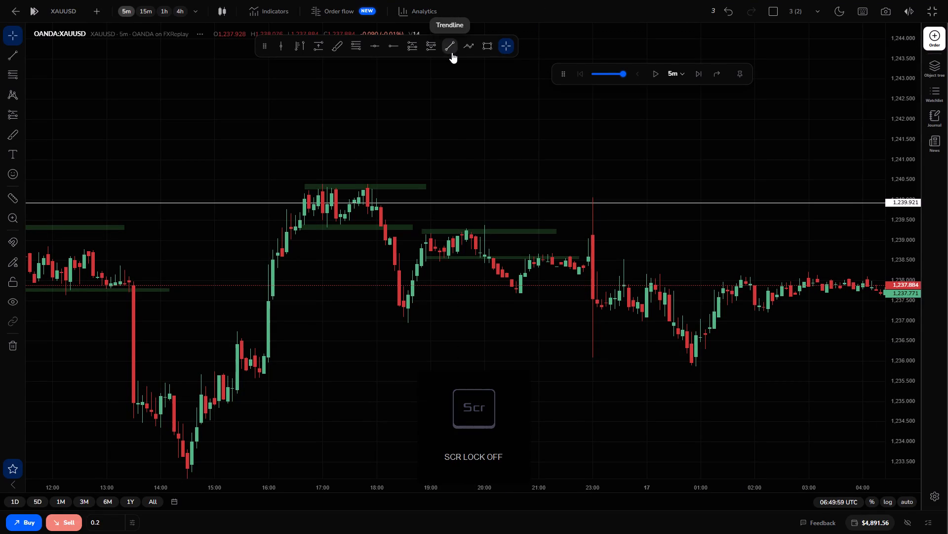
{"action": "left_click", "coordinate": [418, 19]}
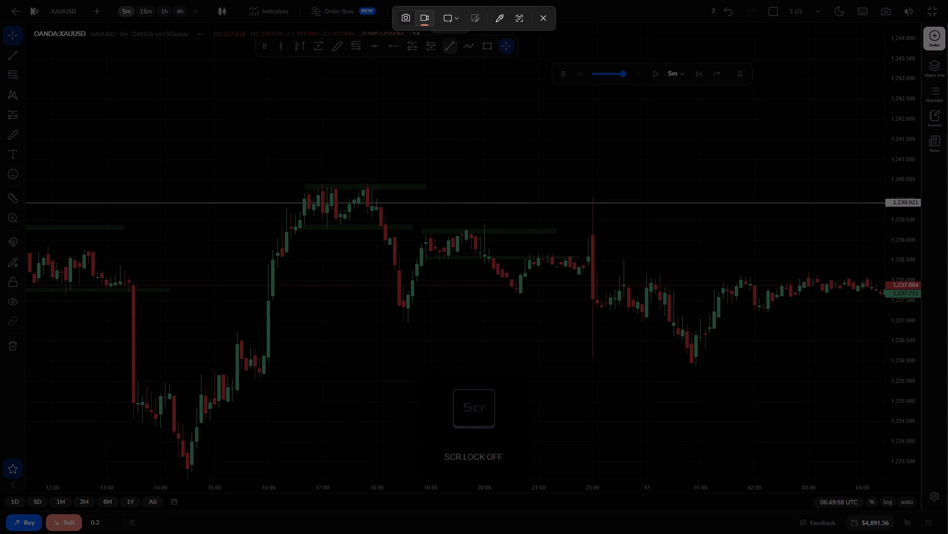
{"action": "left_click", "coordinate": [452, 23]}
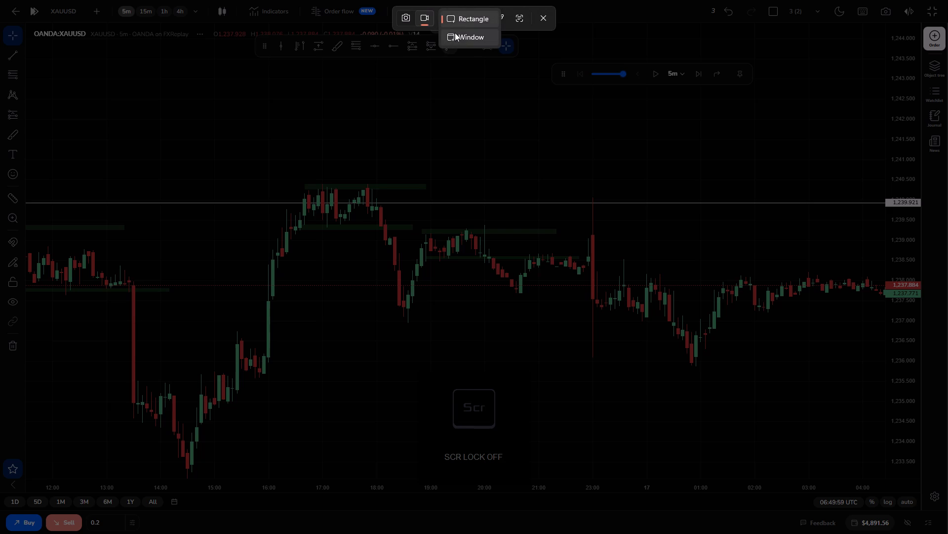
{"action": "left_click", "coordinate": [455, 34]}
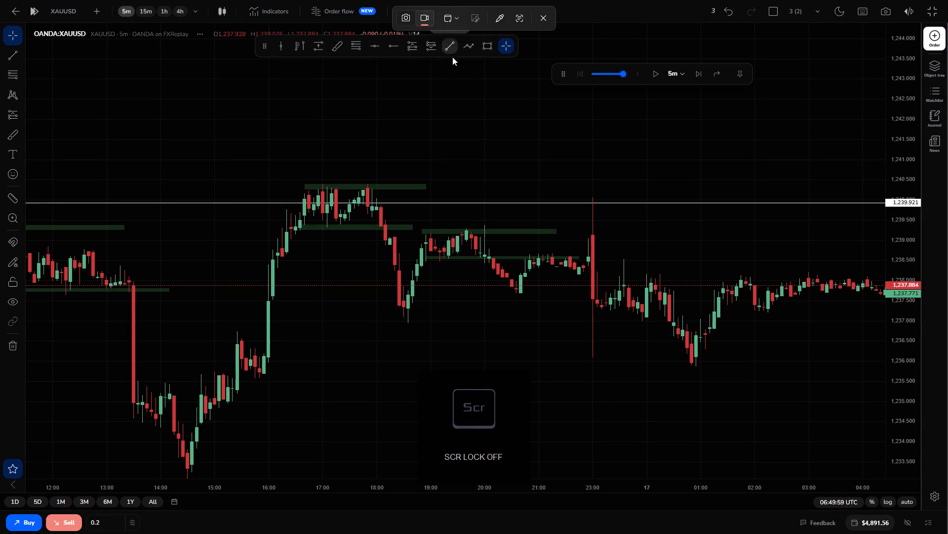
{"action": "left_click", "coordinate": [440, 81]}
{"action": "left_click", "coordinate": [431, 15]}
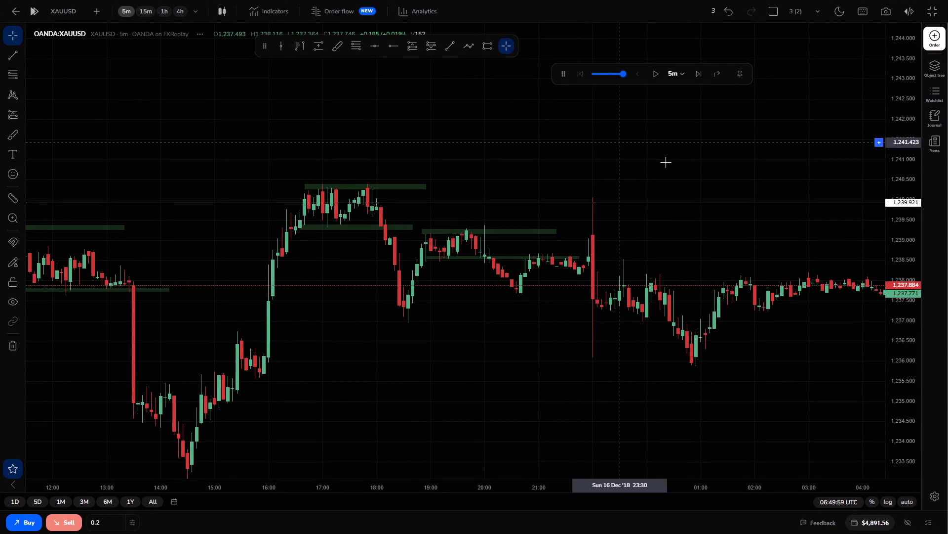
Deny the Snipping Tool access to the microphone.
{"action": "left_click_drag", "start_coordinate": [647, 163], "coordinate": [479, 156]}
{"action": "scroll", "coordinate": [512, 144], "scroll_direction": "up", "scroll_amount": 2}
{"action": "scroll", "coordinate": [512, 145], "scroll_direction": "down", "scroll_amount": 1}
{"action": "scroll", "coordinate": [511, 147], "scroll_direction": "up", "scroll_amount": 1}
{"action": "scroll", "coordinate": [510, 147], "scroll_direction": "down", "scroll_amount": 1}
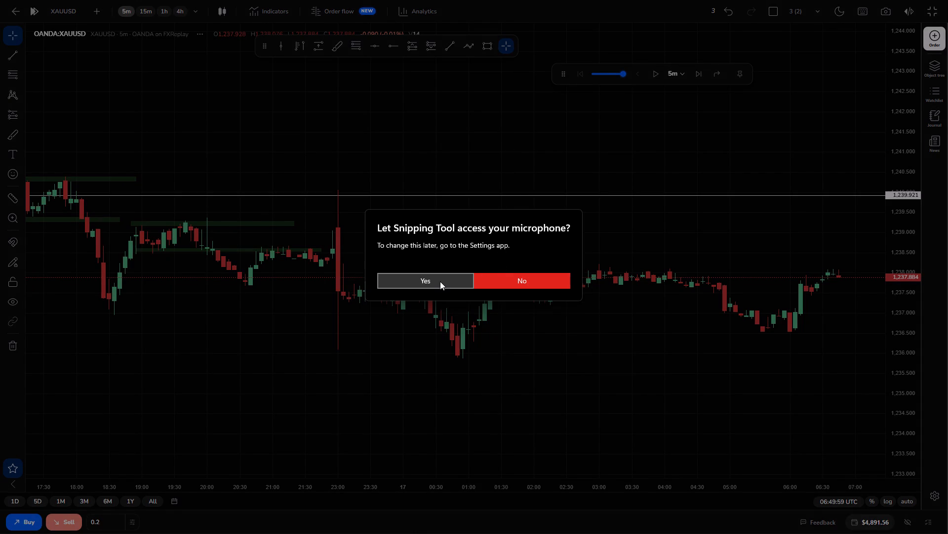
{"action": "left_click", "coordinate": [489, 284]}
Draw a rectangle zone over the 17 Dec range highs from 01:50 to about 06:15, spanning 1,238.246 to 1,238.042.
{"action": "scroll", "coordinate": [627, 339], "scroll_direction": "down", "scroll_amount": 3}
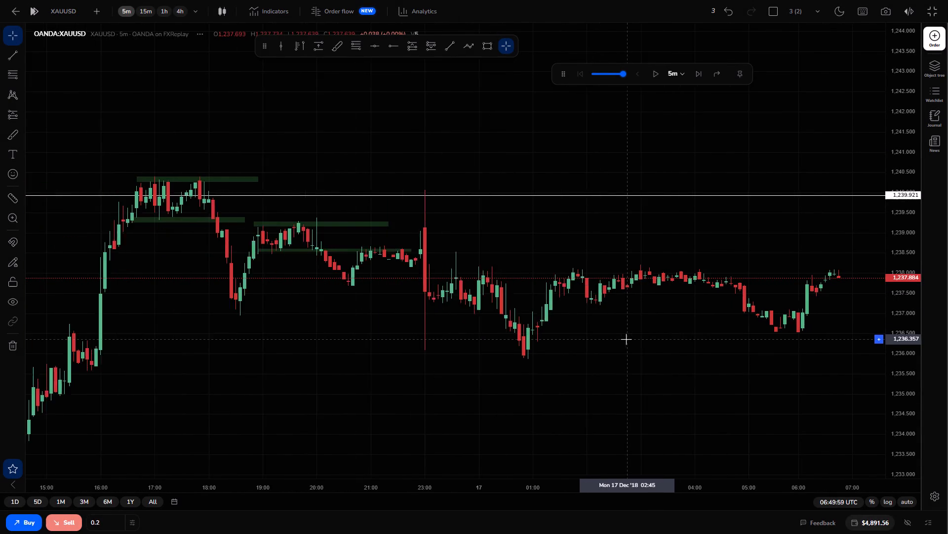
{"action": "scroll", "coordinate": [626, 339], "scroll_direction": "down", "scroll_amount": 1}
{"action": "left_click_drag", "start_coordinate": [638, 329], "coordinate": [490, 287]}
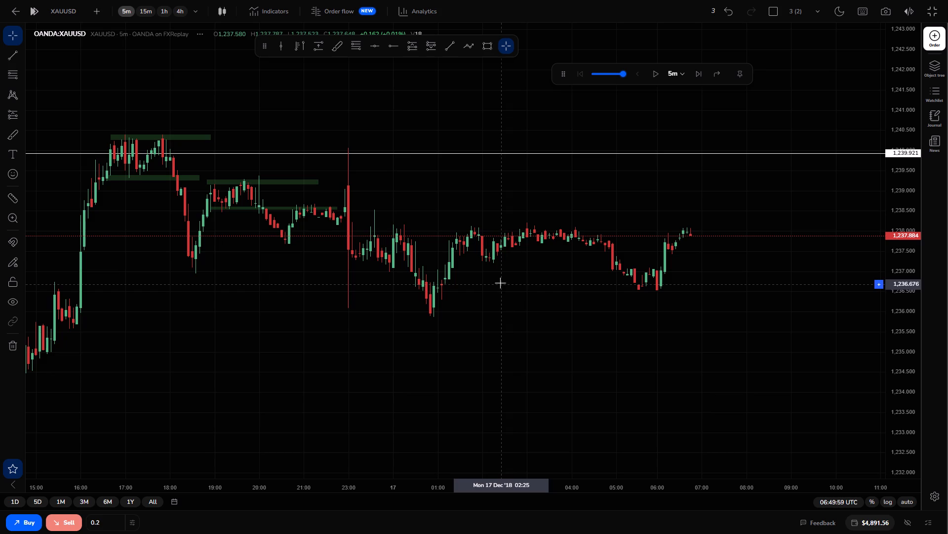
{"action": "left_click_drag", "start_coordinate": [502, 254], "coordinate": [583, 265]}
{"action": "scroll", "coordinate": [696, 294], "scroll_direction": "up", "scroll_amount": 1}
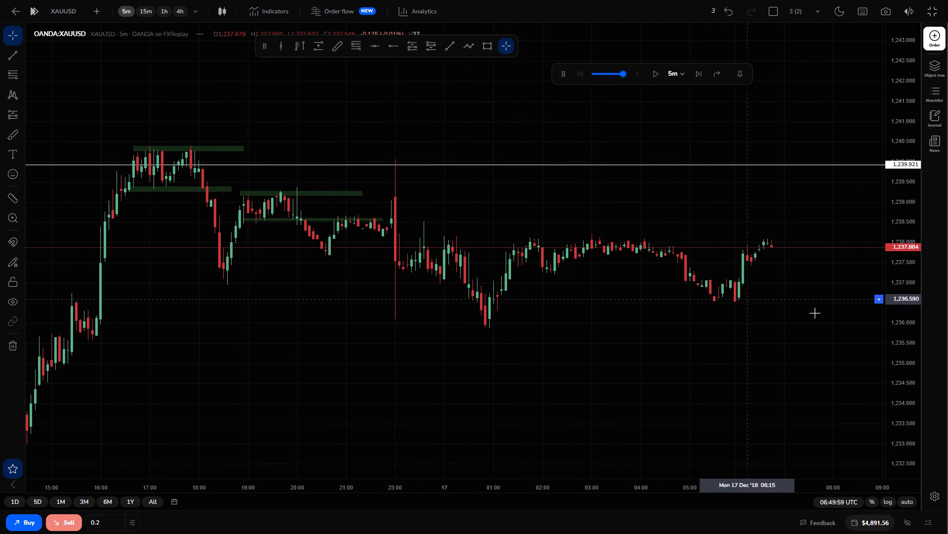
{"action": "left_click_drag", "start_coordinate": [902, 327], "coordinate": [829, 170]}
{"action": "left_click_drag", "start_coordinate": [634, 319], "coordinate": [647, 279]}
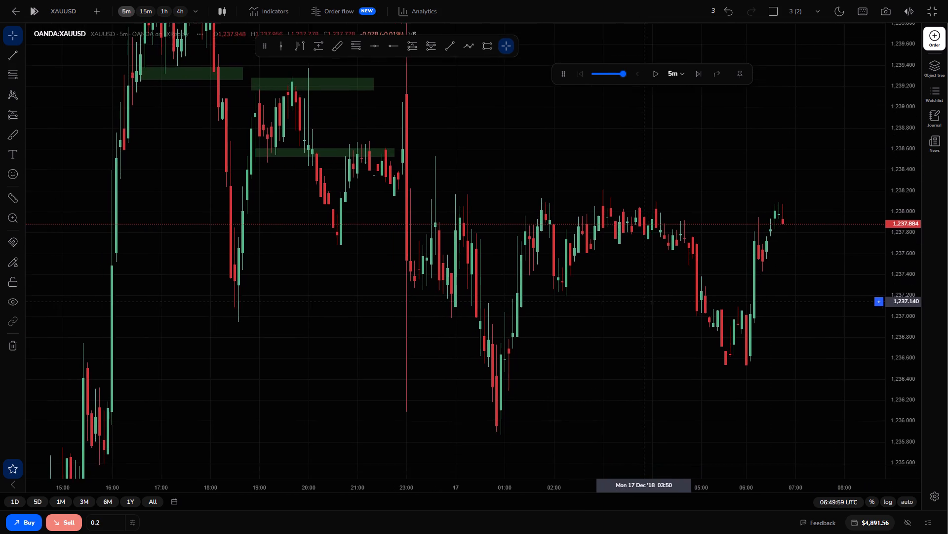
{"action": "left_click_drag", "start_coordinate": [647, 279], "coordinate": [646, 250]}
{"action": "scroll", "coordinate": [651, 250], "scroll_direction": "up", "scroll_amount": 1}
{"action": "left_click_drag", "start_coordinate": [654, 206], "coordinate": [657, 222]}
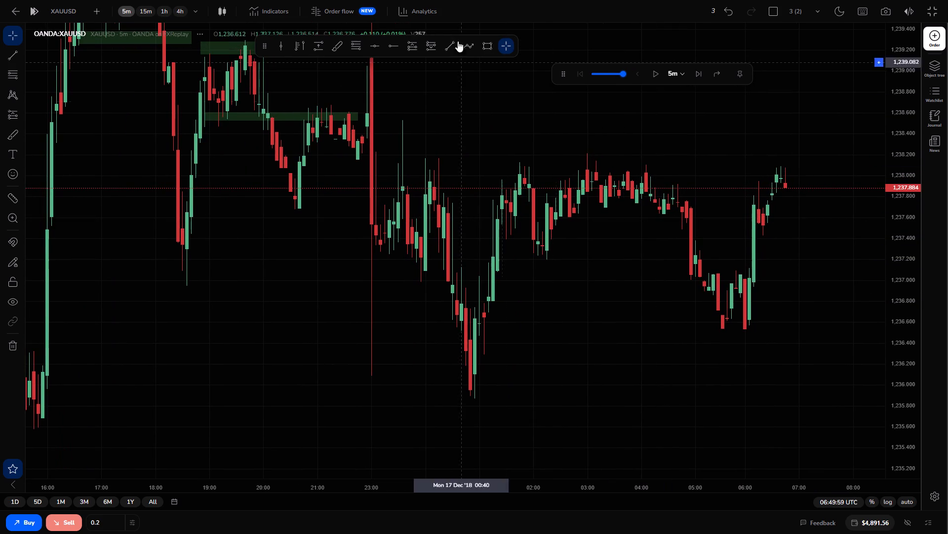
{"action": "left_click", "coordinate": [479, 44]}
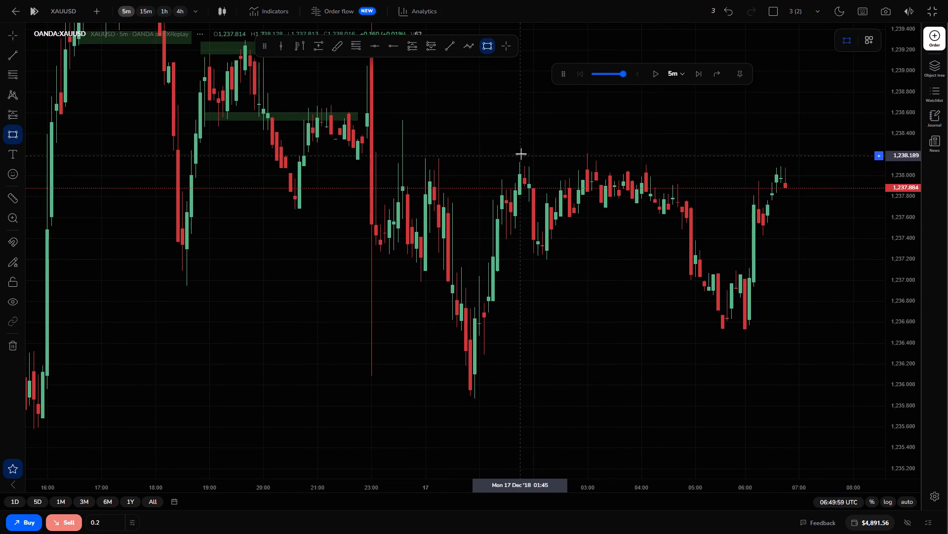
{"action": "left_click", "coordinate": [524, 150]}
{"action": "left_click", "coordinate": [759, 171]}
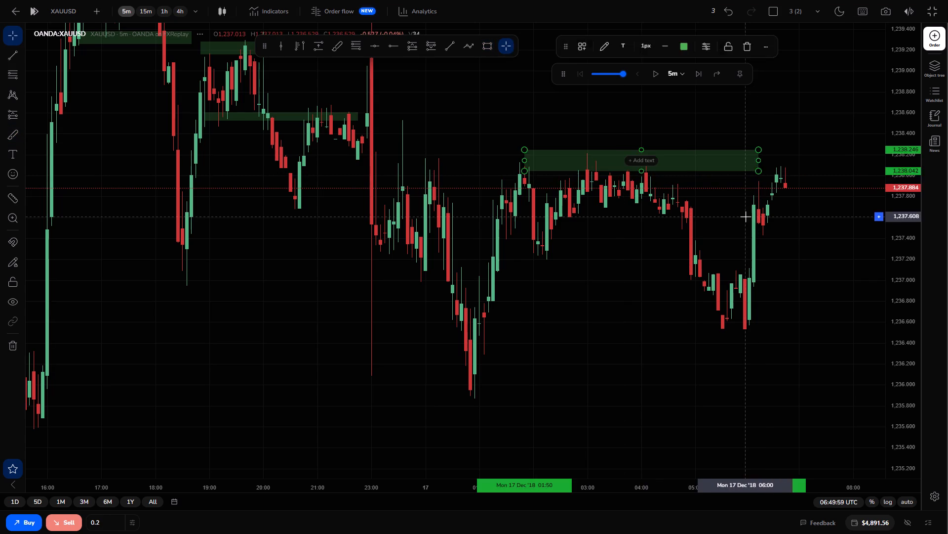
Adjust the new upper zone to run from 01:45 to 06:10, narrowed to about 1,238.18 down to 1,238.03.
{"action": "left_click", "coordinate": [746, 217]}
{"action": "left_click", "coordinate": [754, 146]}
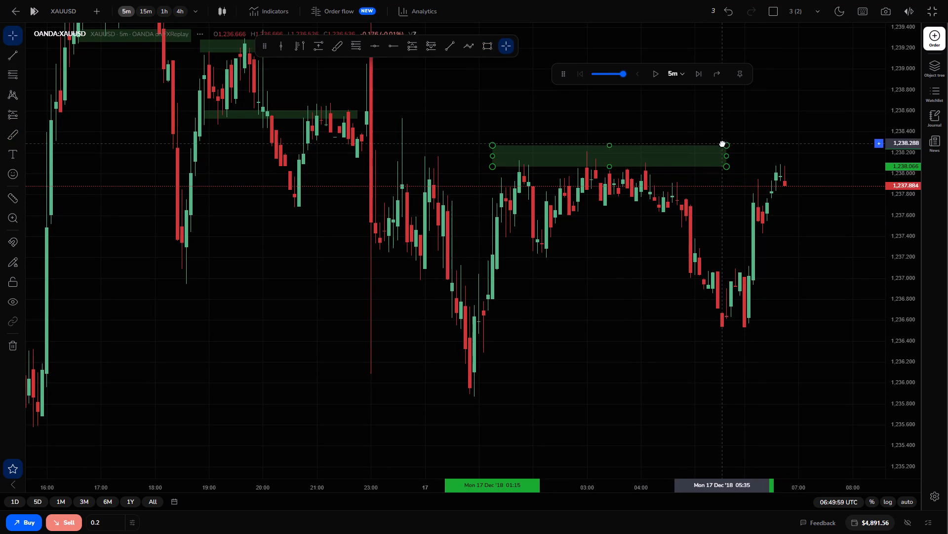
{"action": "left_click", "coordinate": [752, 151]}
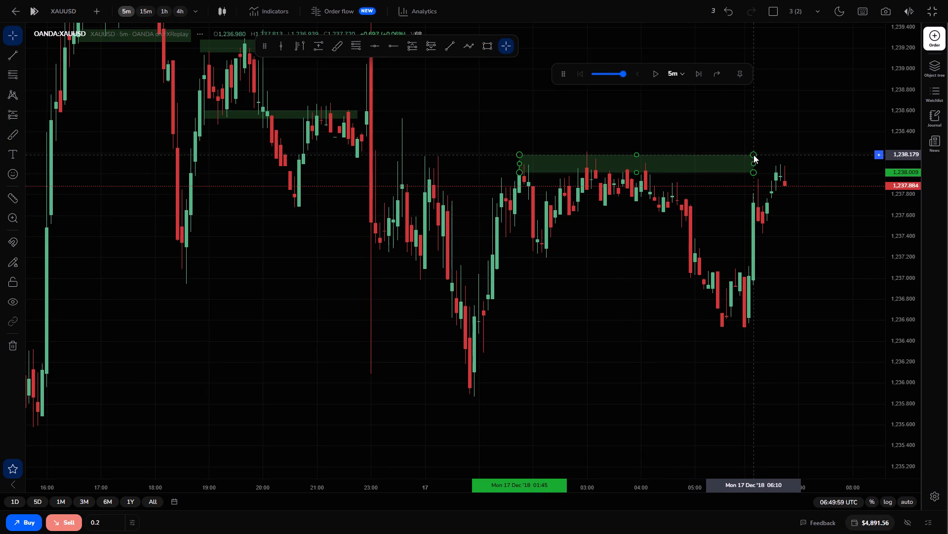
{"action": "left_click", "coordinate": [754, 171]}
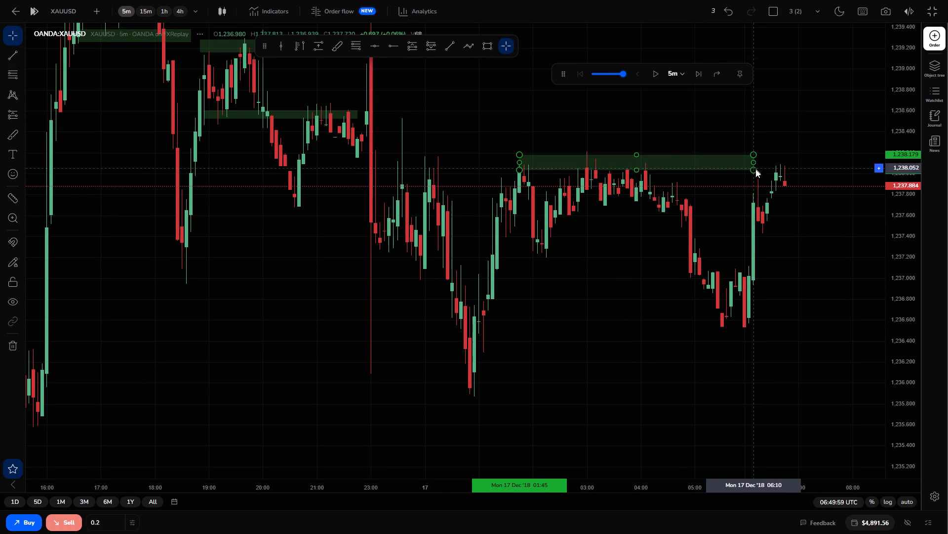
{"action": "left_click", "coordinate": [731, 222]}
Draw a rectangle zone along the range lows from about 23:15 on 16 Dec to 06:20 on 17 Dec, about 1,237.24 to 1,237.07.
{"action": "left_click_drag", "start_coordinate": [729, 208], "coordinate": [730, 187]}
{"action": "scroll", "coordinate": [643, 202], "scroll_direction": "up", "scroll_amount": 1}
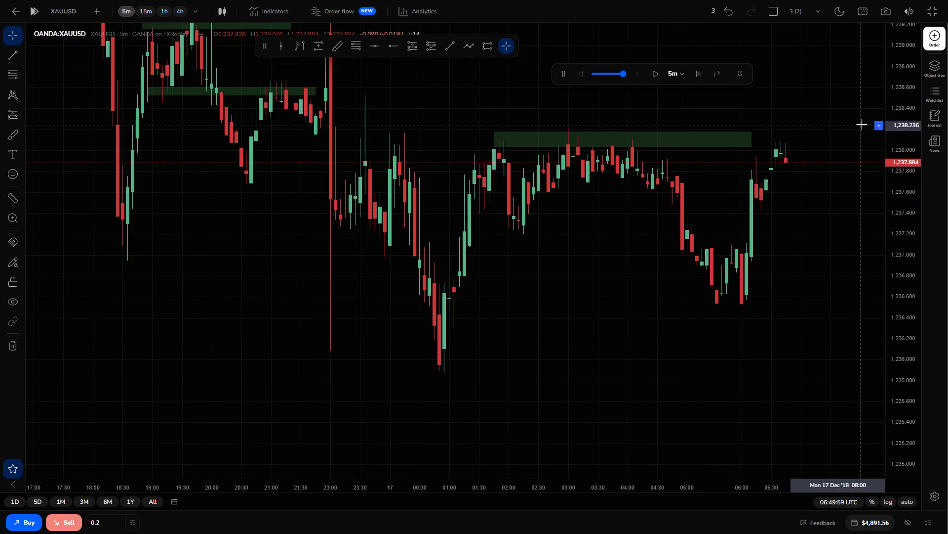
{"action": "left_click_drag", "start_coordinate": [901, 110], "coordinate": [900, 151]}
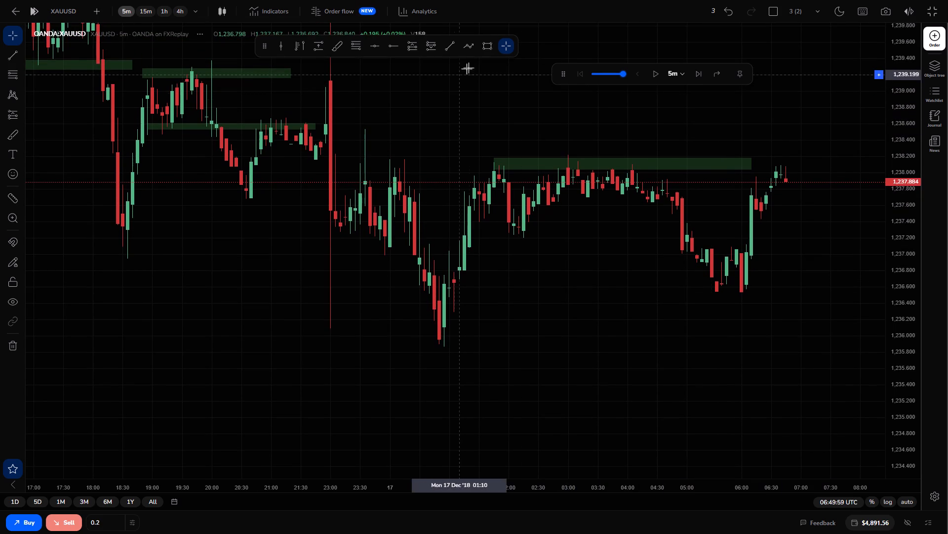
{"action": "left_click", "coordinate": [489, 45]}
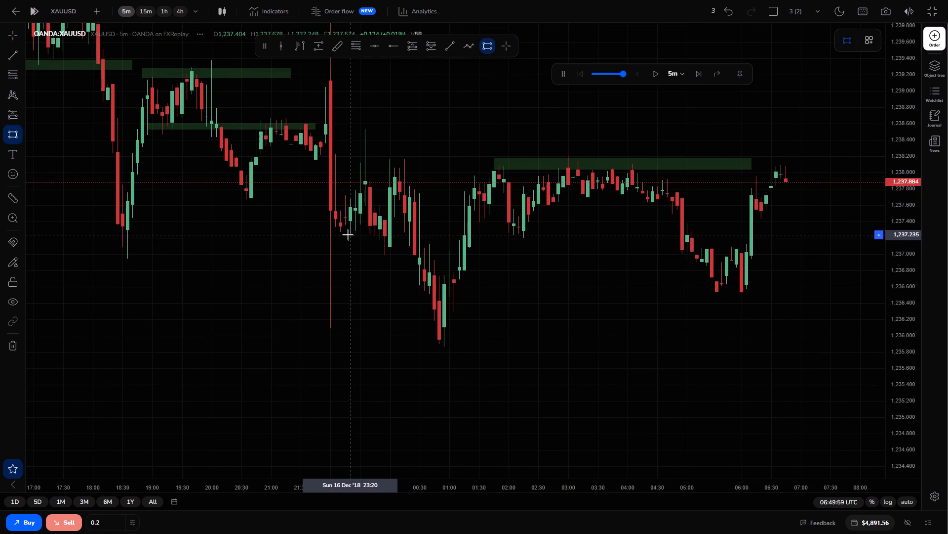
{"action": "left_click", "coordinate": [347, 234]}
{"action": "left_click", "coordinate": [762, 248]}
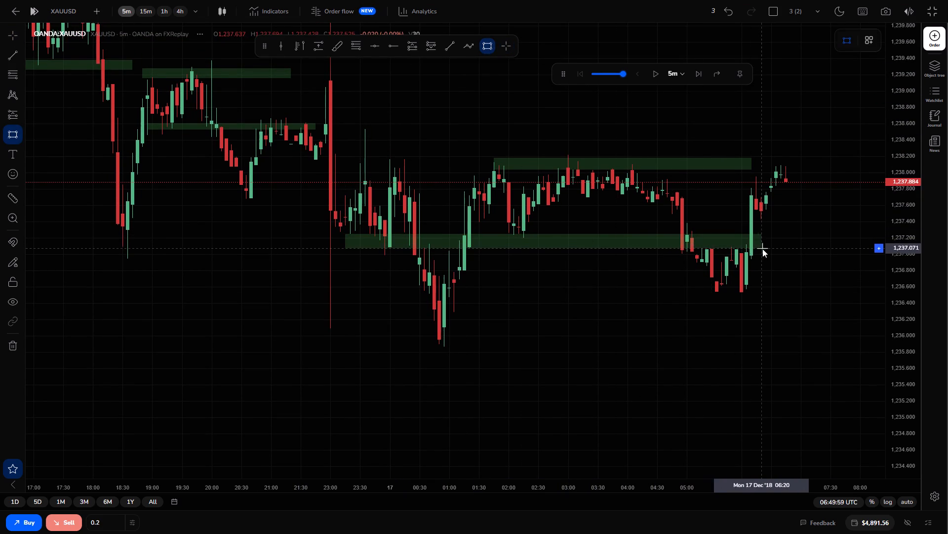
{"action": "left_click", "coordinate": [655, 292]}
Move the lower zone slightly later and lower, starting at about 23:30 on 16 Dec with its bottom edge near 1,237.05.
{"action": "left_click_drag", "start_coordinate": [581, 317], "coordinate": [610, 285]}
{"action": "scroll", "coordinate": [653, 270], "scroll_direction": "up", "scroll_amount": 1}
{"action": "left_click_drag", "start_coordinate": [657, 269], "coordinate": [646, 289]}
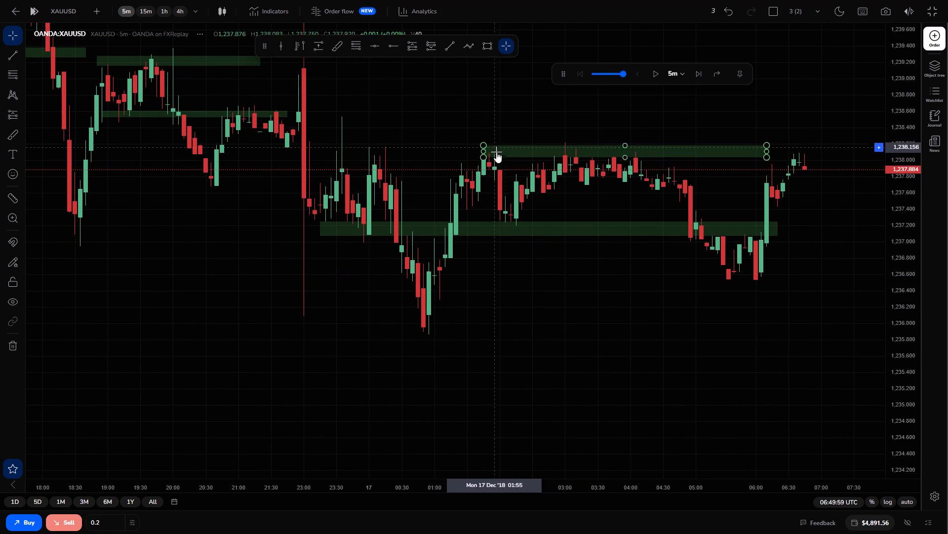
{"action": "left_click_drag", "start_coordinate": [605, 223], "coordinate": [622, 226]}
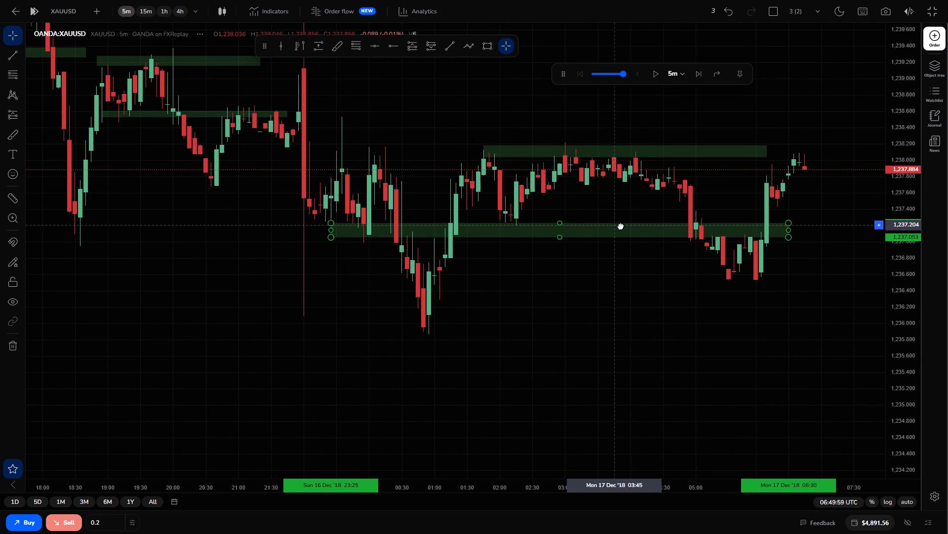
{"action": "left_click_drag", "start_coordinate": [622, 226], "coordinate": [624, 226]}
{"action": "left_click", "coordinate": [605, 208]}
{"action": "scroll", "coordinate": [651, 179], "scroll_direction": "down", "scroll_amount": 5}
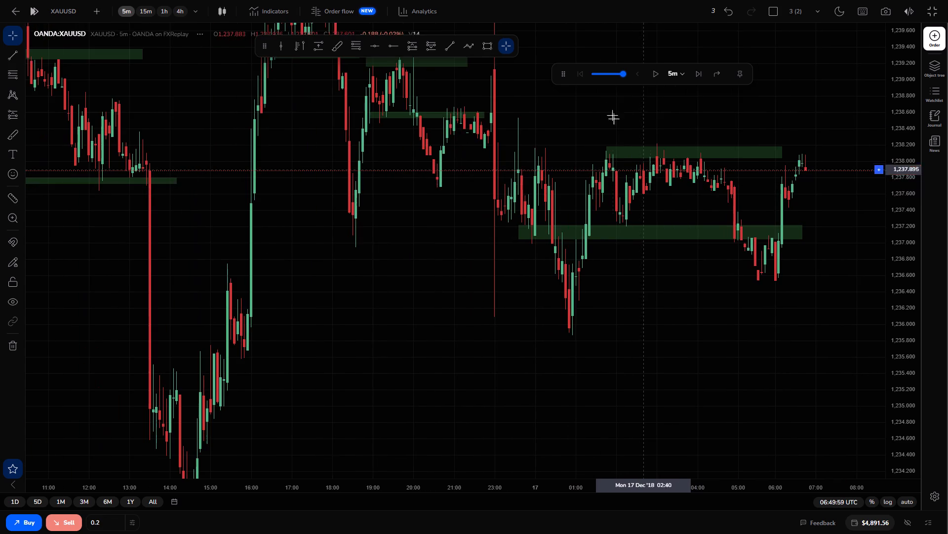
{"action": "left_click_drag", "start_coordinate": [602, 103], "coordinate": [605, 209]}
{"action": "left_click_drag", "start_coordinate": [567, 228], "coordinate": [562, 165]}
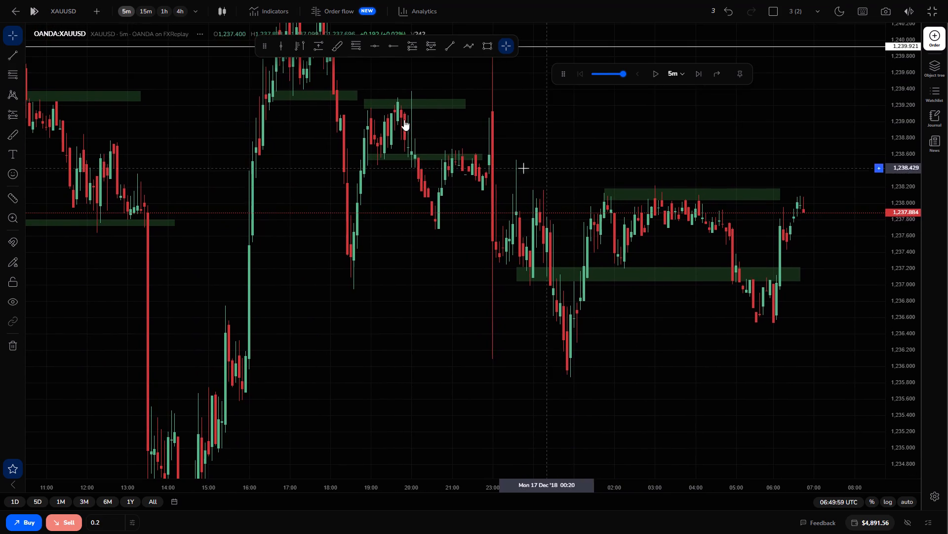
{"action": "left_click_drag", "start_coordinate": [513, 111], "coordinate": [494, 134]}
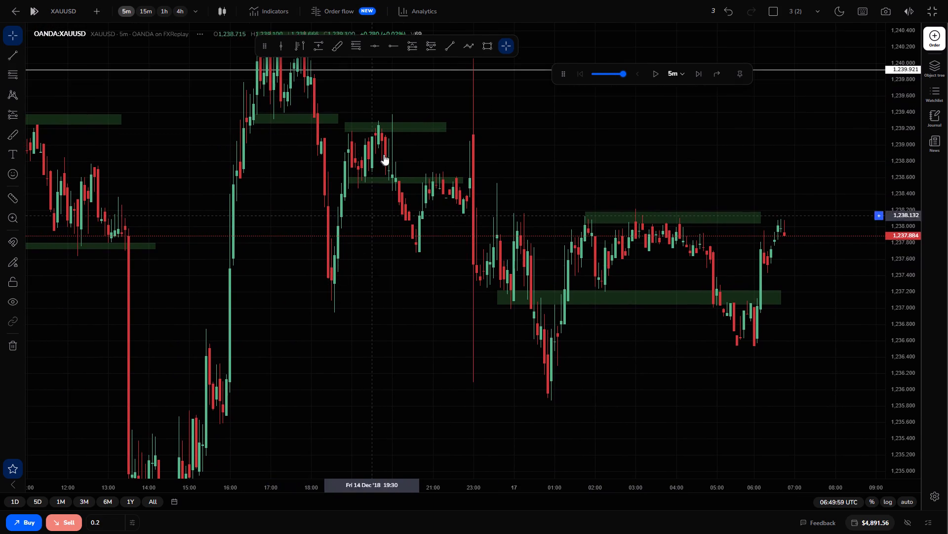
Examine the 17 Dec price action between the two new range zones up to the latest candle.
{"action": "left_click_drag", "start_coordinate": [789, 215], "coordinate": [744, 205]}
{"action": "scroll", "coordinate": [824, 220], "scroll_direction": "up", "scroll_amount": 1}
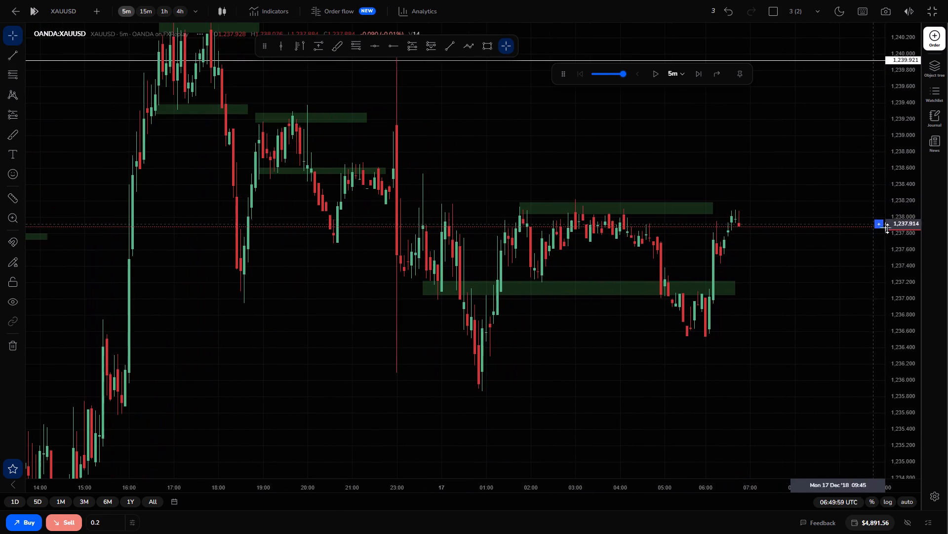
{"action": "left_click_drag", "start_coordinate": [903, 251], "coordinate": [904, 216]}
{"action": "scroll", "coordinate": [672, 235], "scroll_direction": "up", "scroll_amount": 2}
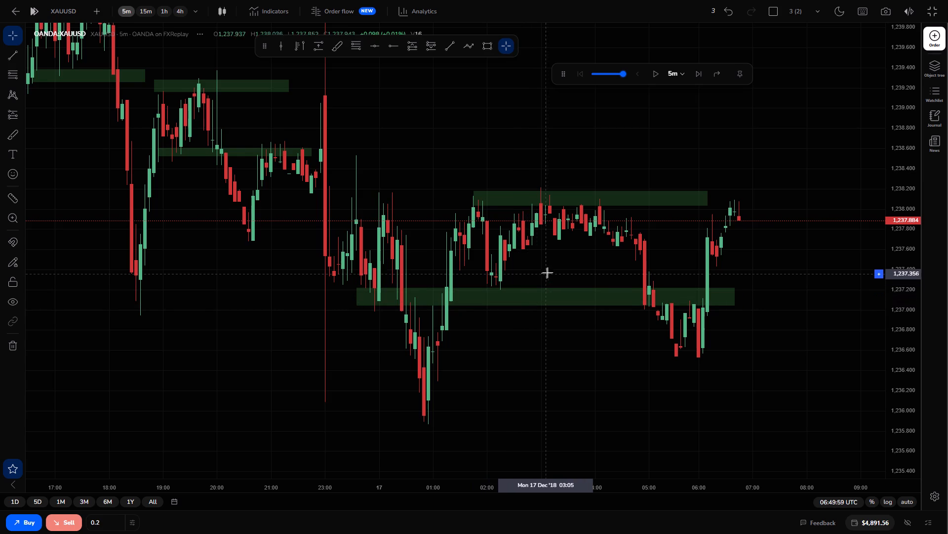
{"action": "left_click_drag", "start_coordinate": [549, 272], "coordinate": [585, 226]}
{"action": "scroll", "coordinate": [596, 230], "scroll_direction": "up", "scroll_amount": 1}
{"action": "left_click_drag", "start_coordinate": [597, 228], "coordinate": [596, 239]}
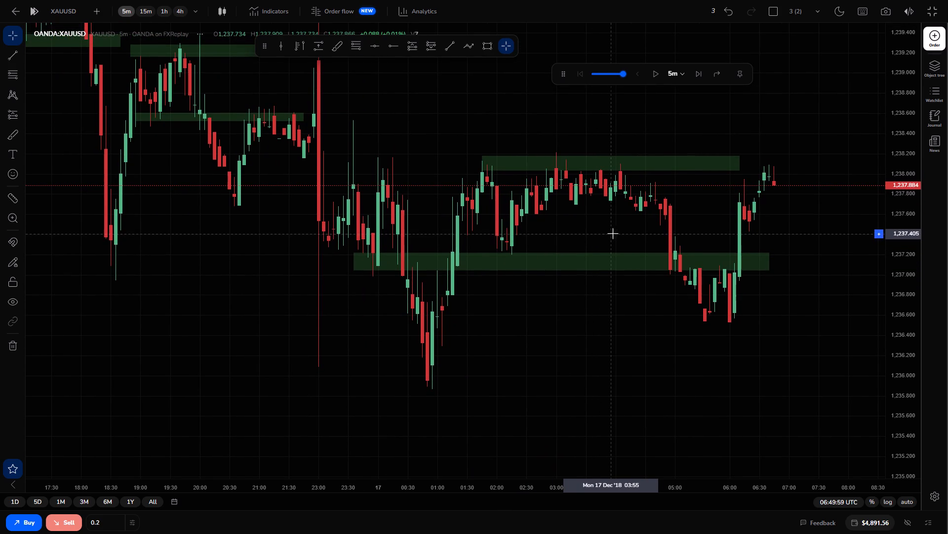
{"action": "scroll", "coordinate": [646, 195], "scroll_direction": "down", "scroll_amount": 1}
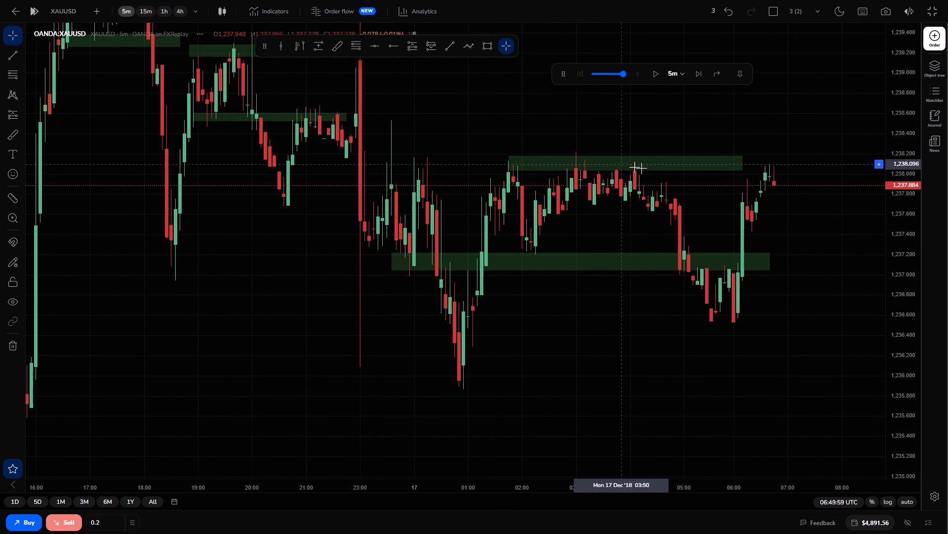
Advance the 5-minute replay candle by candle from 06:49:59 to 07:39:59 UTC on 17 Dec.
{"action": "triple_click", "coordinate": [697, 75]}
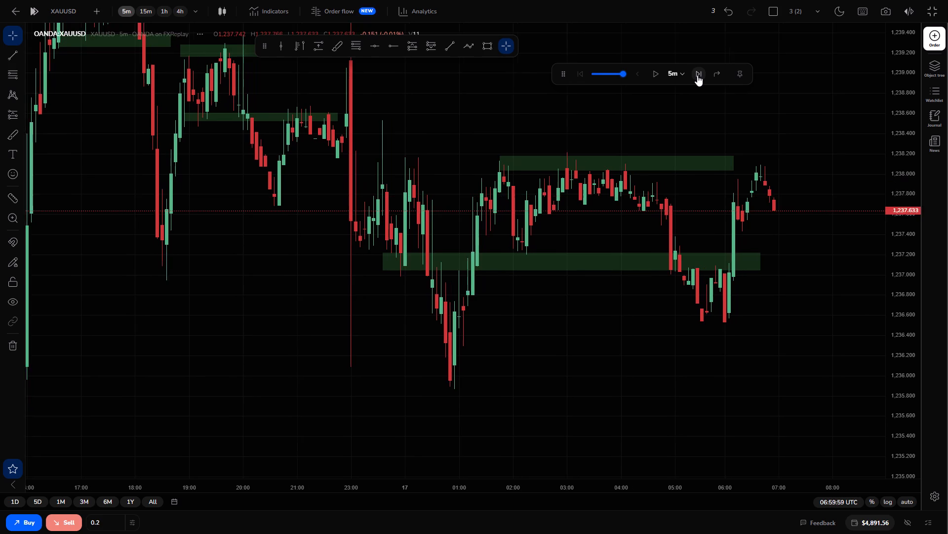
{"action": "double_click", "coordinate": [697, 77]}
{"action": "left_click", "coordinate": [697, 83]}
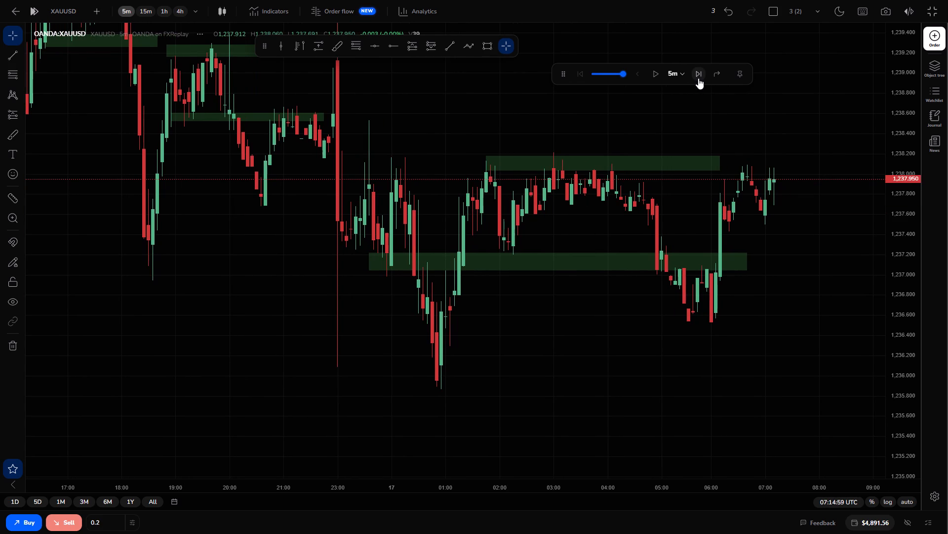
{"action": "left_click", "coordinate": [698, 78]}
{"action": "left_click", "coordinate": [698, 78]}
{"action": "left_click", "coordinate": [698, 78]}
{"action": "left_click", "coordinate": [698, 78]}
{"action": "left_click", "coordinate": [698, 78]}
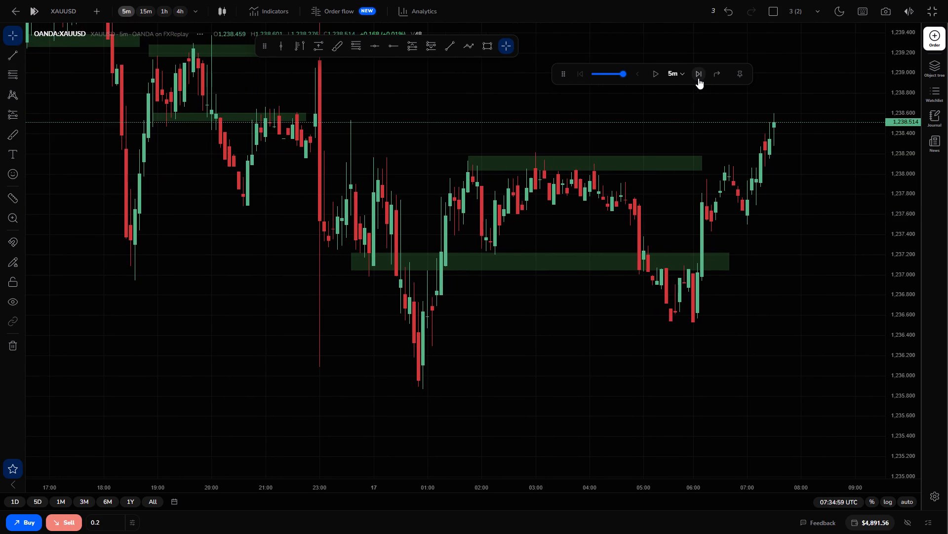
Examine the latest candles against the upper 17 Dec range zone and the earlier price structure.
{"action": "left_click_drag", "start_coordinate": [693, 122], "coordinate": [703, 168]}
{"action": "left_click_drag", "start_coordinate": [742, 167], "coordinate": [734, 188]}
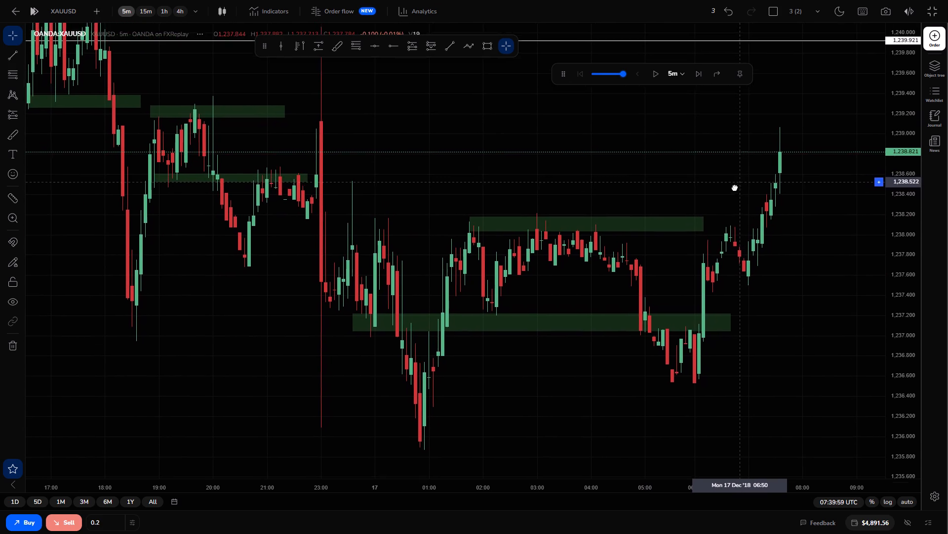
{"action": "left_click_drag", "start_coordinate": [734, 188], "coordinate": [734, 189]}
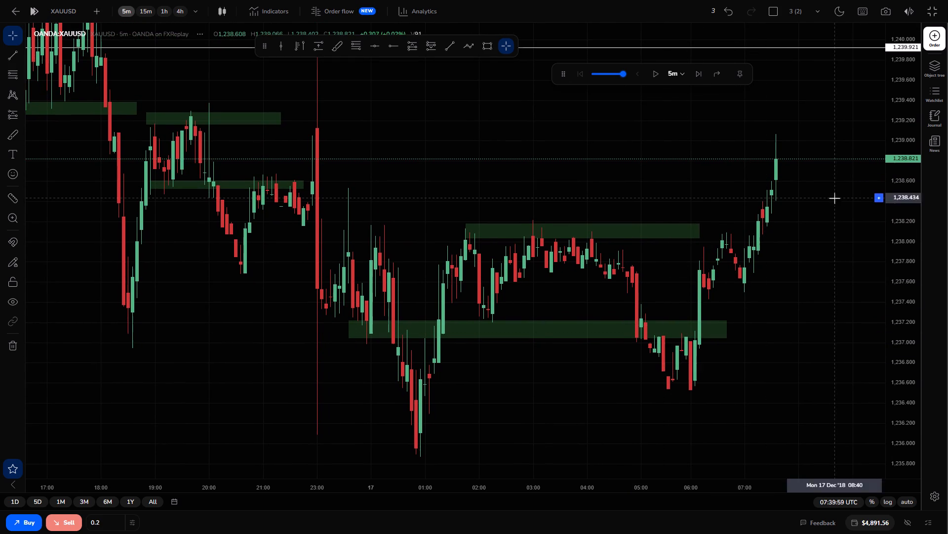
{"action": "left_click_drag", "start_coordinate": [834, 200], "coordinate": [806, 267]}
{"action": "left_click_drag", "start_coordinate": [756, 199], "coordinate": [565, 124]}
{"action": "scroll", "coordinate": [588, 141], "scroll_direction": "up", "scroll_amount": 2}
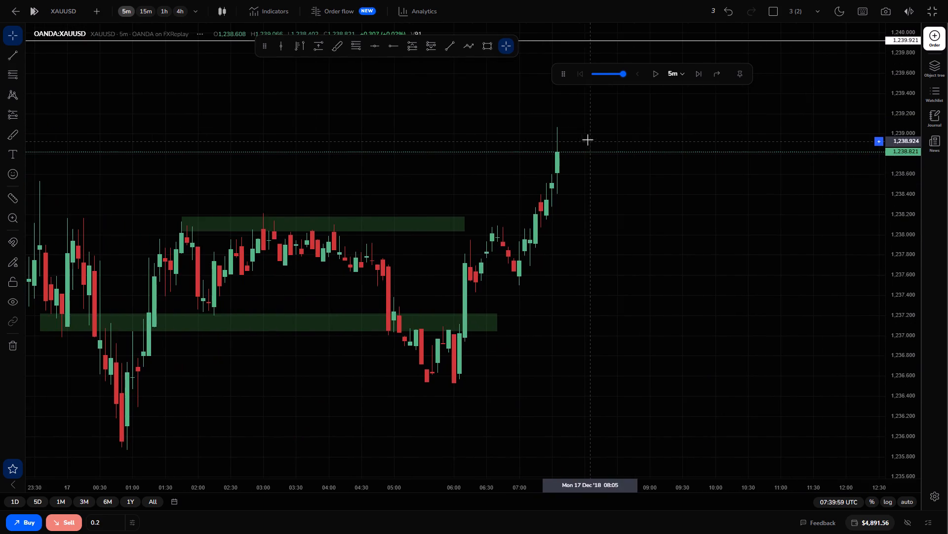
{"action": "left_click_drag", "start_coordinate": [576, 139], "coordinate": [672, 153]}
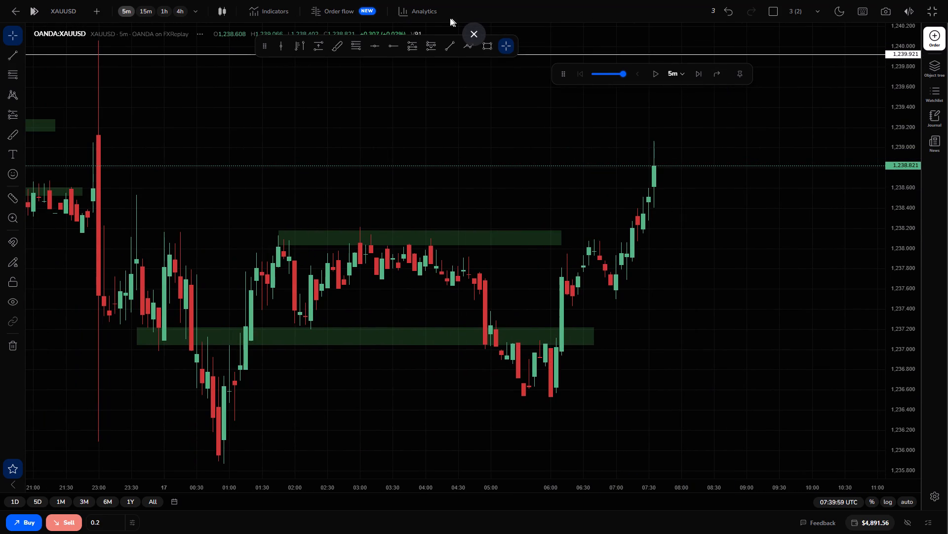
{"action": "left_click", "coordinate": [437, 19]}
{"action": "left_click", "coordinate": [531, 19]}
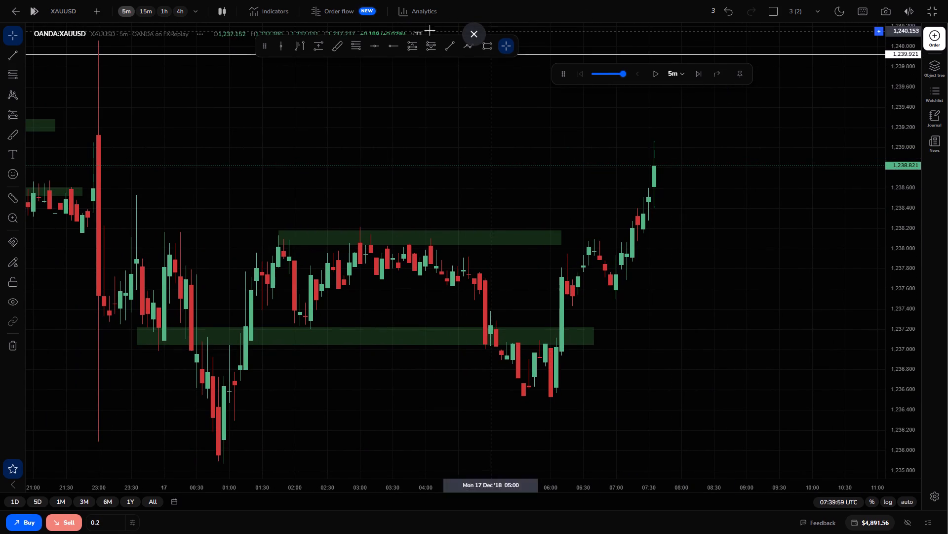
Advance the 5-minute replay candle by candle to 10:14:59 UTC on 17 Dec.
{"action": "left_click_drag", "start_coordinate": [653, 183], "coordinate": [640, 190]}
{"action": "left_click_drag", "start_coordinate": [653, 200], "coordinate": [677, 171]}
{"action": "scroll", "coordinate": [682, 170], "scroll_direction": "up", "scroll_amount": 1}
{"action": "triple_click", "coordinate": [705, 77]}
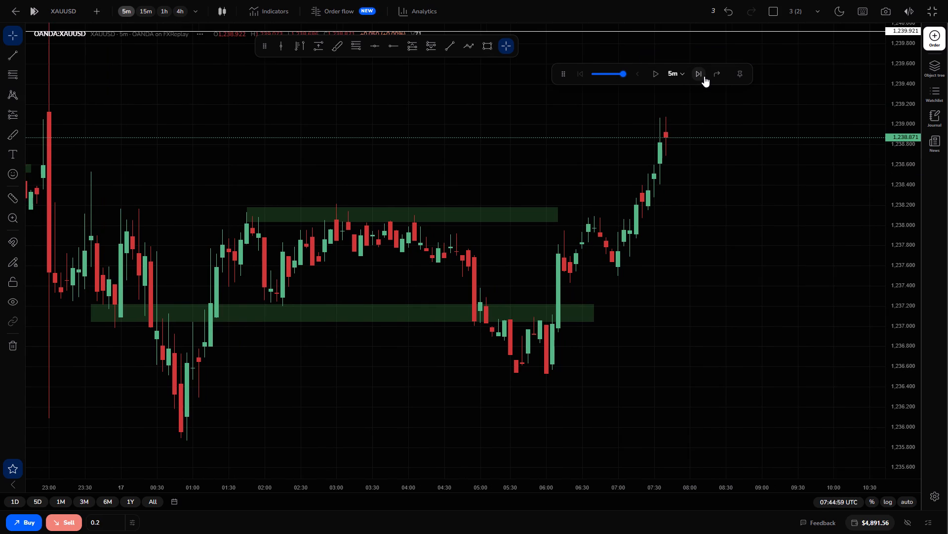
{"action": "triple_click", "coordinate": [703, 76]}
{"action": "triple_click", "coordinate": [702, 76]}
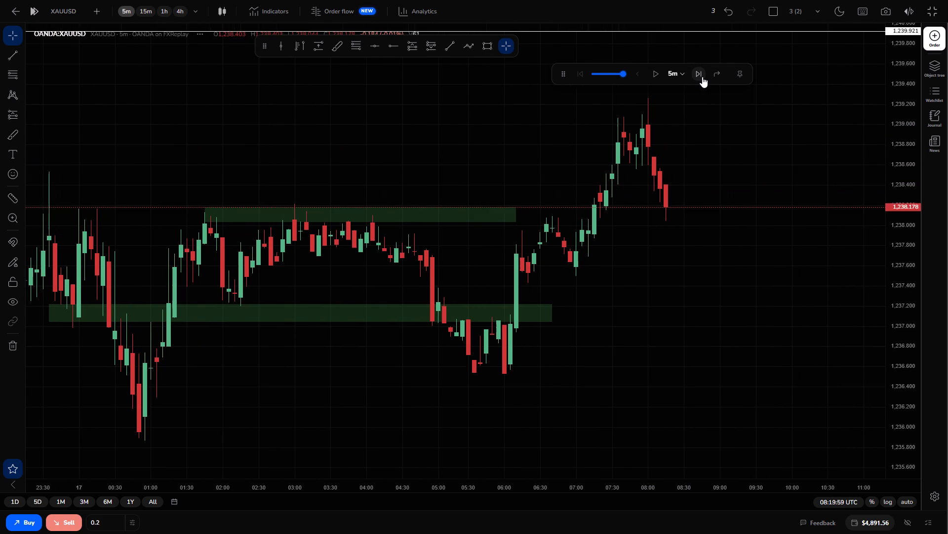
{"action": "triple_click", "coordinate": [702, 77]}
{"action": "triple_click", "coordinate": [702, 78]}
{"action": "double_click", "coordinate": [701, 78]}
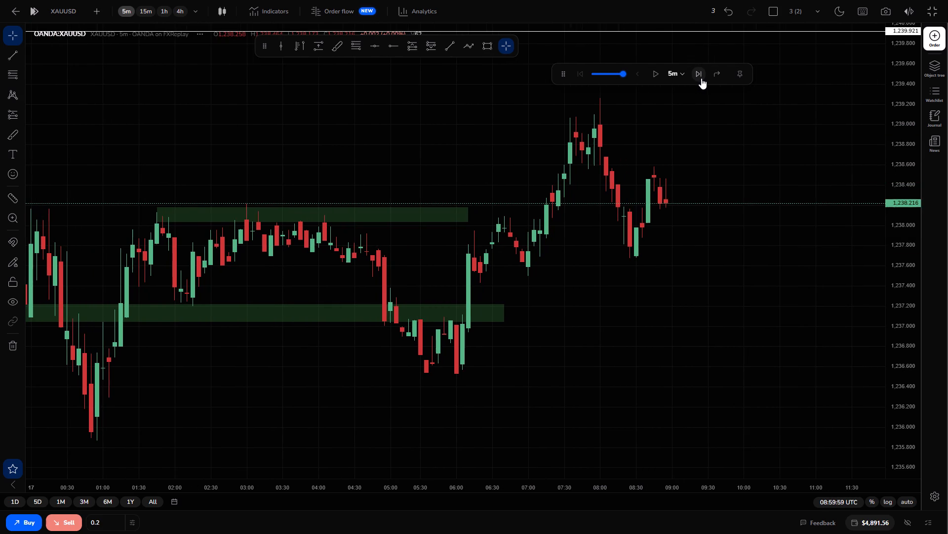
{"action": "left_click", "coordinate": [700, 79]}
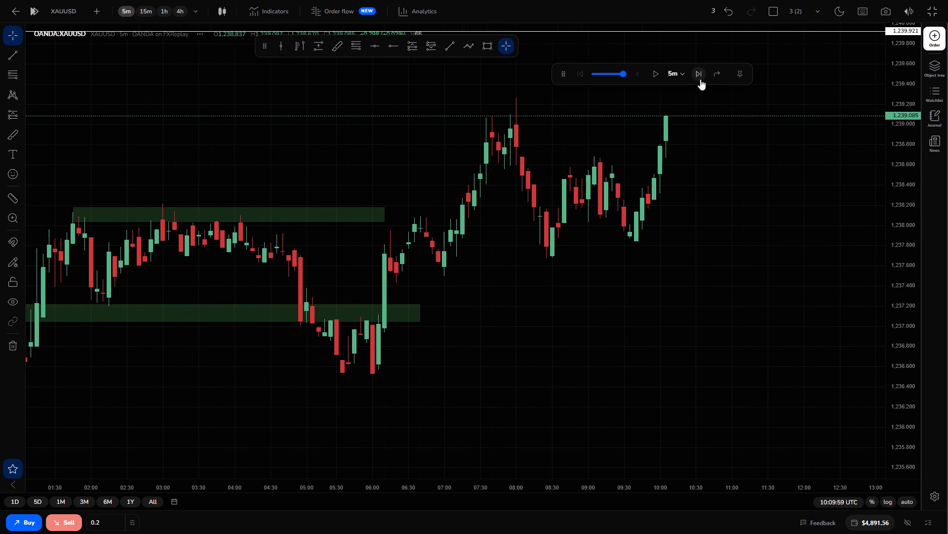
{"action": "left_click", "coordinate": [700, 79]}
Examine the 17 Dec swings and the earlier range zones in relation to the horizontal line at 1,239.921.
{"action": "left_click_drag", "start_coordinate": [697, 151], "coordinate": [763, 306]}
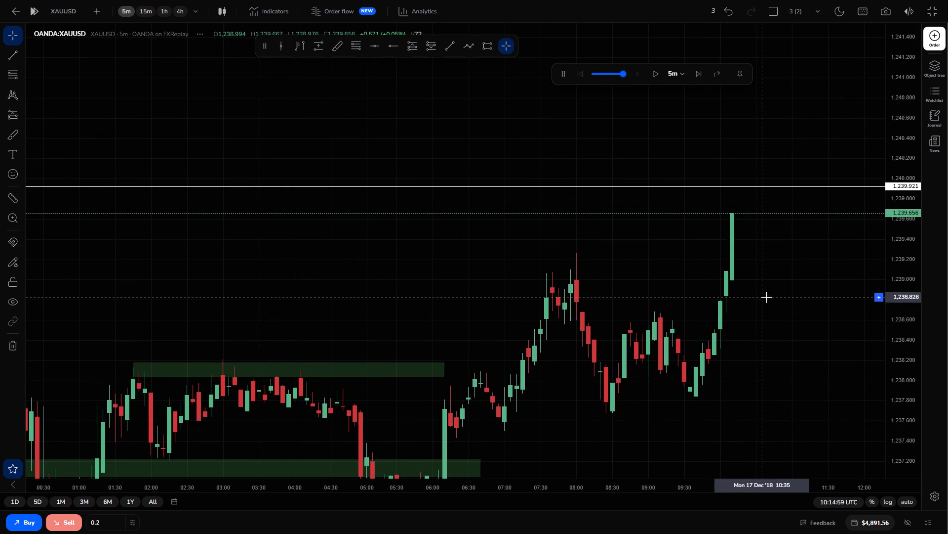
{"action": "scroll", "coordinate": [780, 297], "scroll_direction": "up", "scroll_amount": 1}
{"action": "left_click_drag", "start_coordinate": [753, 362], "coordinate": [752, 255]}
{"action": "scroll", "coordinate": [750, 251], "scroll_direction": "up", "scroll_amount": 1}
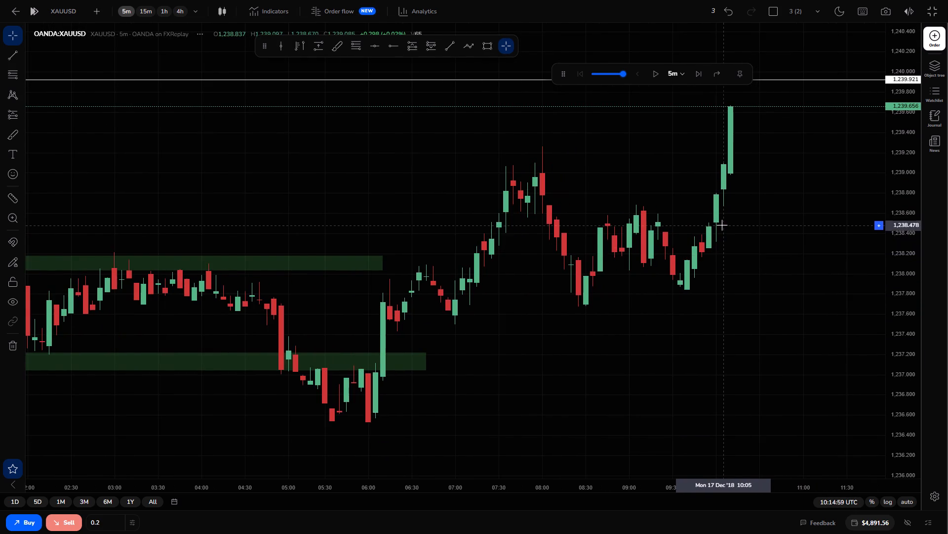
{"action": "scroll", "coordinate": [721, 223], "scroll_direction": "down", "scroll_amount": 4}
{"action": "left_click_drag", "start_coordinate": [909, 152], "coordinate": [897, 234]}
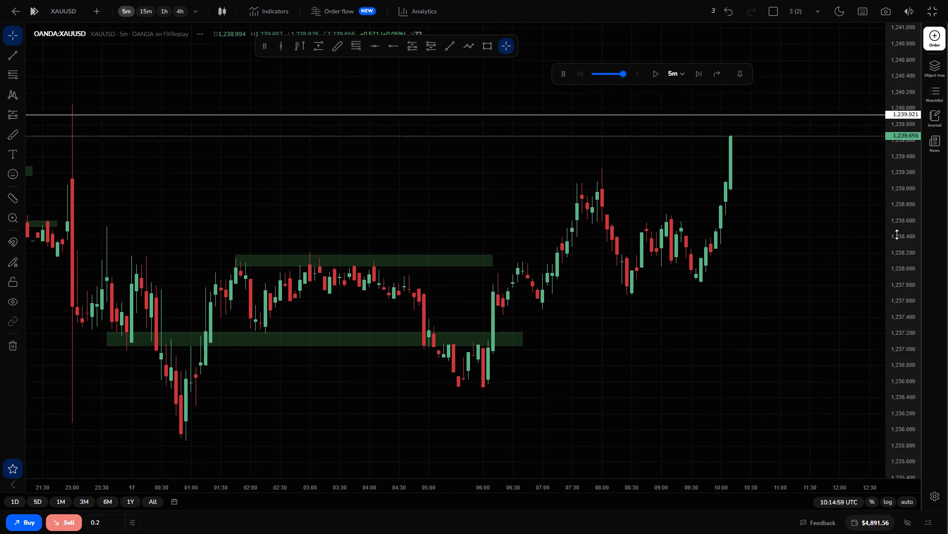
{"action": "left_click_drag", "start_coordinate": [897, 234], "coordinate": [859, 271]}
{"action": "left_click_drag", "start_coordinate": [528, 266], "coordinate": [778, 270]}
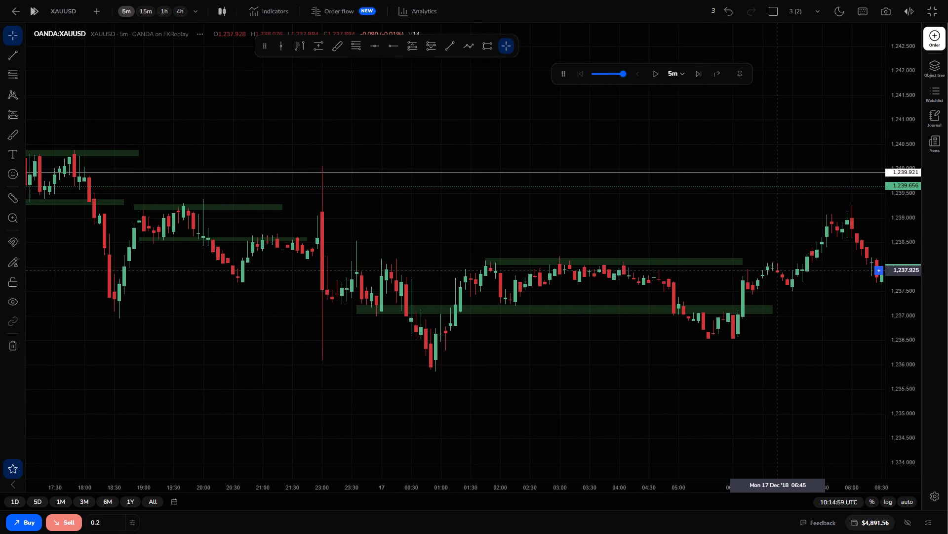
{"action": "left_click_drag", "start_coordinate": [778, 270], "coordinate": [610, 273]}
{"action": "scroll", "coordinate": [647, 257], "scroll_direction": "up", "scroll_amount": 4}
{"action": "scroll", "coordinate": [656, 250], "scroll_direction": "down", "scroll_amount": 1}
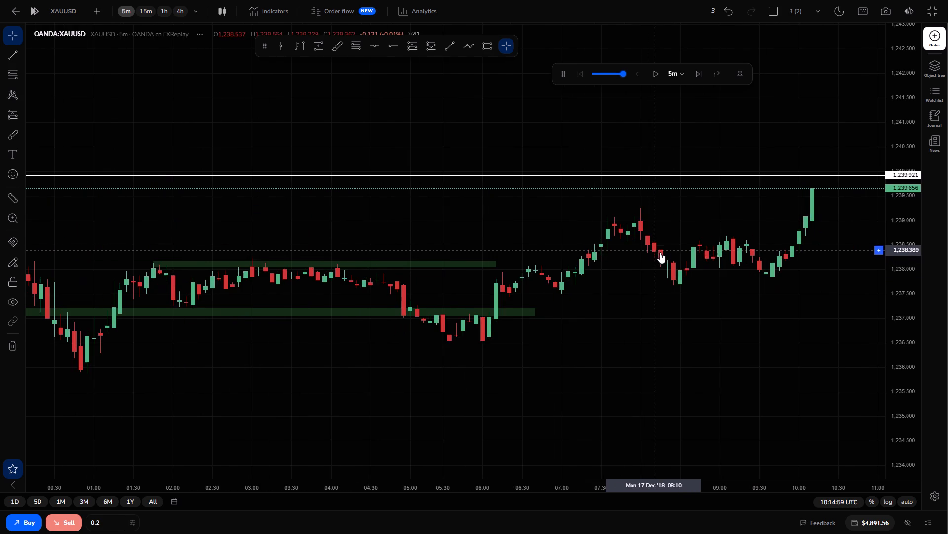
{"action": "scroll", "coordinate": [660, 252], "scroll_direction": "down", "scroll_amount": 3}
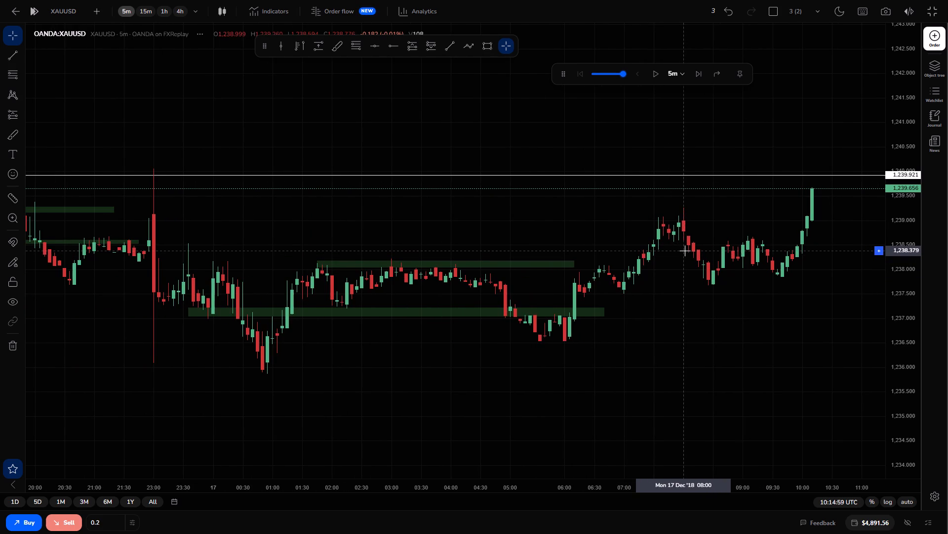
{"action": "left_click_drag", "start_coordinate": [804, 241], "coordinate": [783, 243]}
{"action": "left_click_drag", "start_coordinate": [724, 261], "coordinate": [756, 264]}
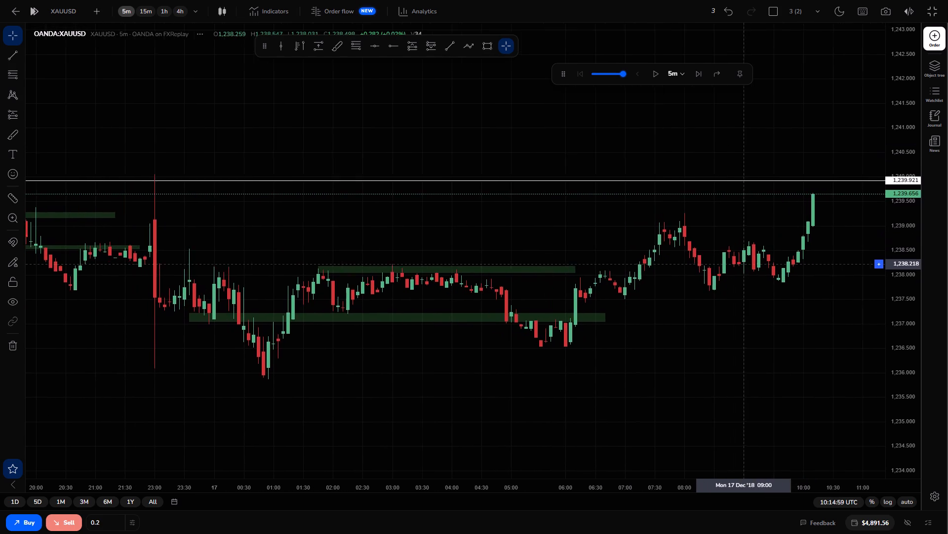
{"action": "left_click_drag", "start_coordinate": [756, 264], "coordinate": [758, 259]}
{"action": "scroll", "coordinate": [751, 242], "scroll_direction": "down", "scroll_amount": 2}
{"action": "scroll", "coordinate": [752, 243], "scroll_direction": "up", "scroll_amount": 1}
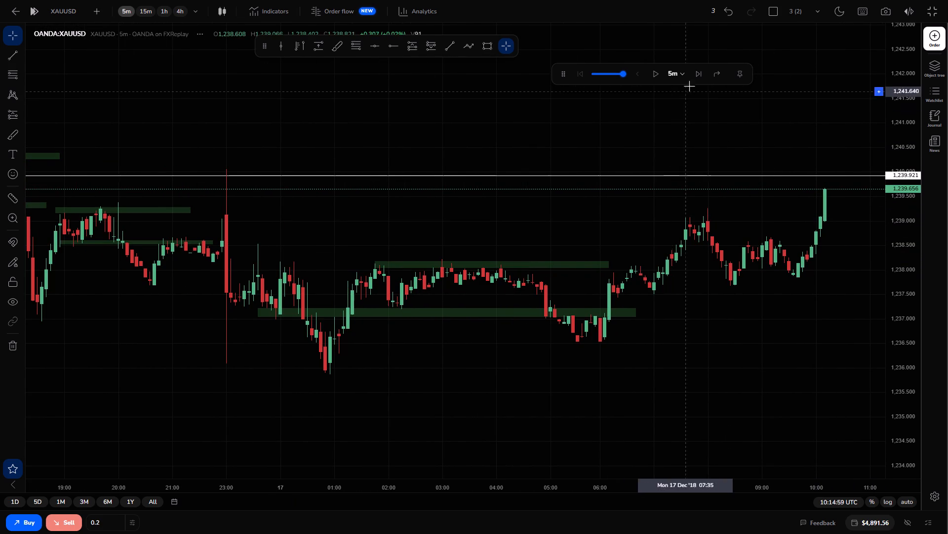
Advance the 5-minute replay candle by candle to 11:54:59 UTC, following price around the 1,239.921 line.
{"action": "left_click", "coordinate": [691, 77]}
{"action": "left_click", "coordinate": [698, 76]}
{"action": "left_click_drag", "start_coordinate": [595, 210], "coordinate": [717, 220]}
{"action": "scroll", "coordinate": [720, 206], "scroll_direction": "up", "scroll_amount": 1}
{"action": "scroll", "coordinate": [720, 206], "scroll_direction": "down", "scroll_amount": 1}
{"action": "scroll", "coordinate": [720, 206], "scroll_direction": "up", "scroll_amount": 1}
{"action": "left_click_drag", "start_coordinate": [758, 145], "coordinate": [556, 143]}
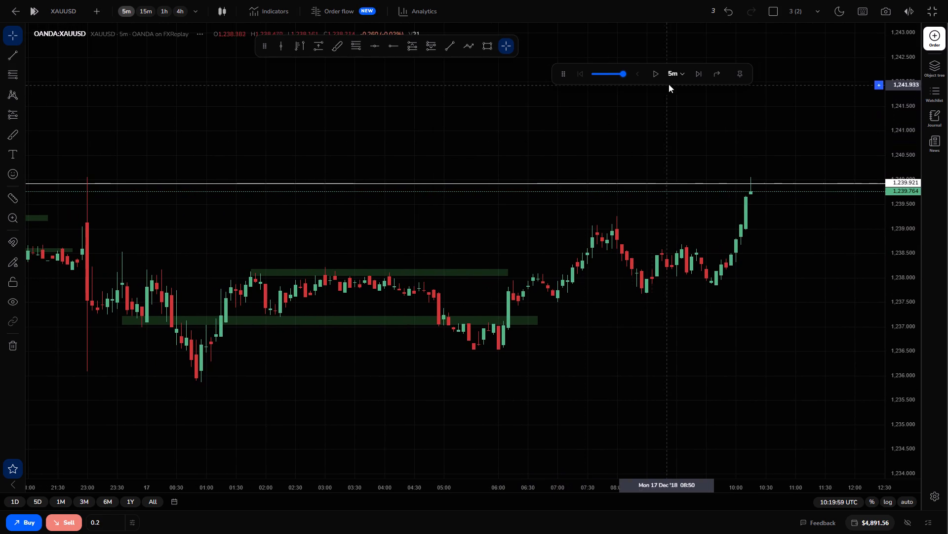
{"action": "left_click", "coordinate": [692, 69]}
{"action": "triple_click", "coordinate": [693, 69]}
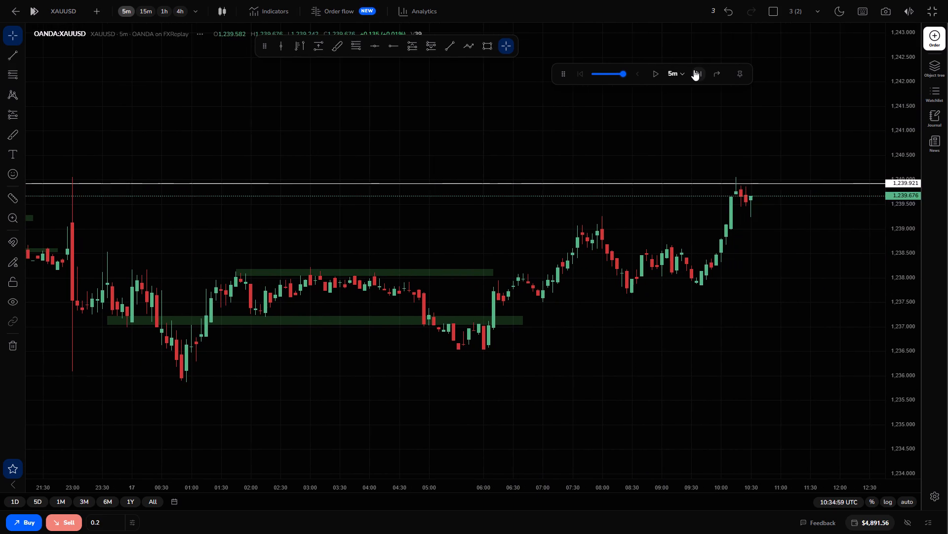
{"action": "left_click", "coordinate": [694, 71]}
{"action": "triple_click", "coordinate": [693, 73]}
{"action": "triple_click", "coordinate": [693, 74]}
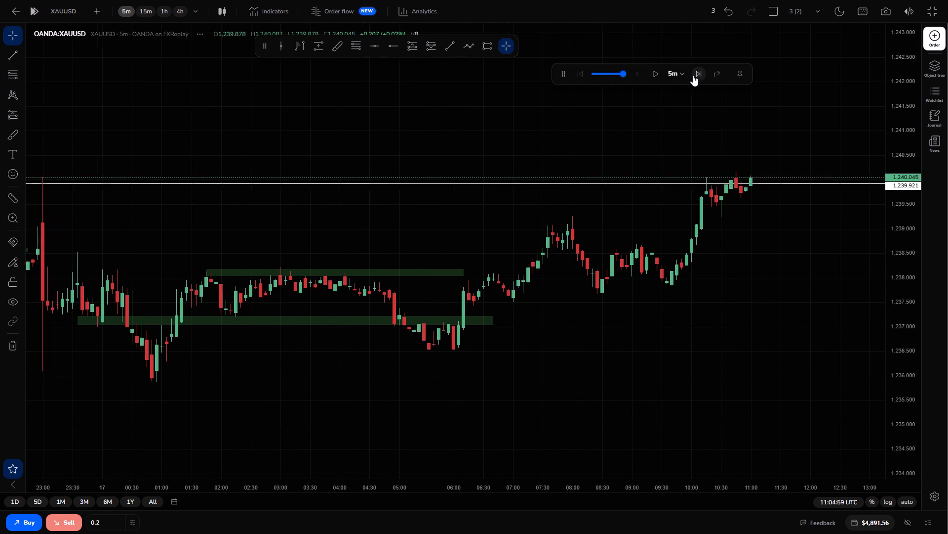
{"action": "triple_click", "coordinate": [693, 77]}
{"action": "triple_click", "coordinate": [692, 78]}
{"action": "triple_click", "coordinate": [692, 78]}
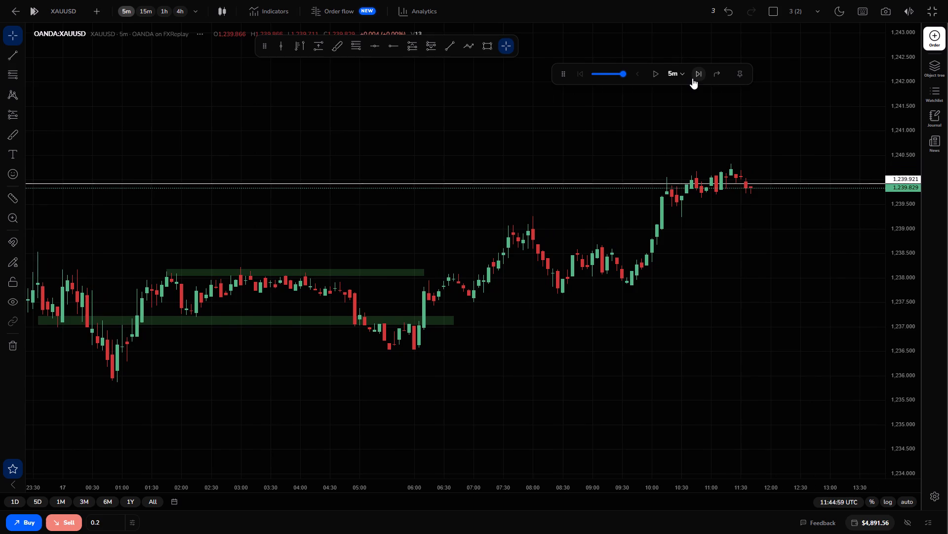
Draw a rectangle zone over the latest 17 Dec highs from 10:20 to 13:05, spanning about 1,240.30 to 1,240.17.
{"action": "left_click_drag", "start_coordinate": [903, 279], "coordinate": [912, 166]}
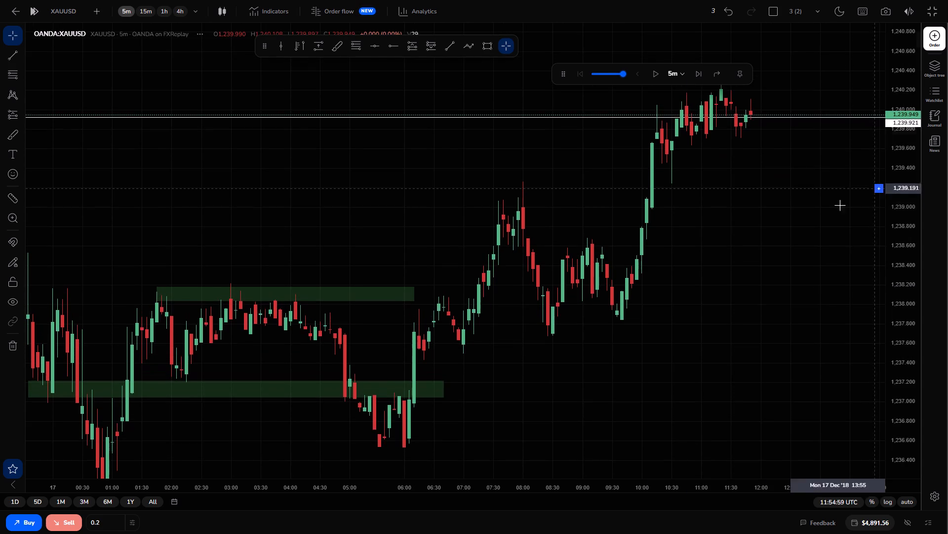
{"action": "left_click_drag", "start_coordinate": [721, 180], "coordinate": [844, 264]}
{"action": "scroll", "coordinate": [518, 203], "scroll_direction": "down", "scroll_amount": 5}
{"action": "left_click_drag", "start_coordinate": [915, 149], "coordinate": [899, 270]}
{"action": "left_click_drag", "start_coordinate": [519, 207], "coordinate": [458, 212]}
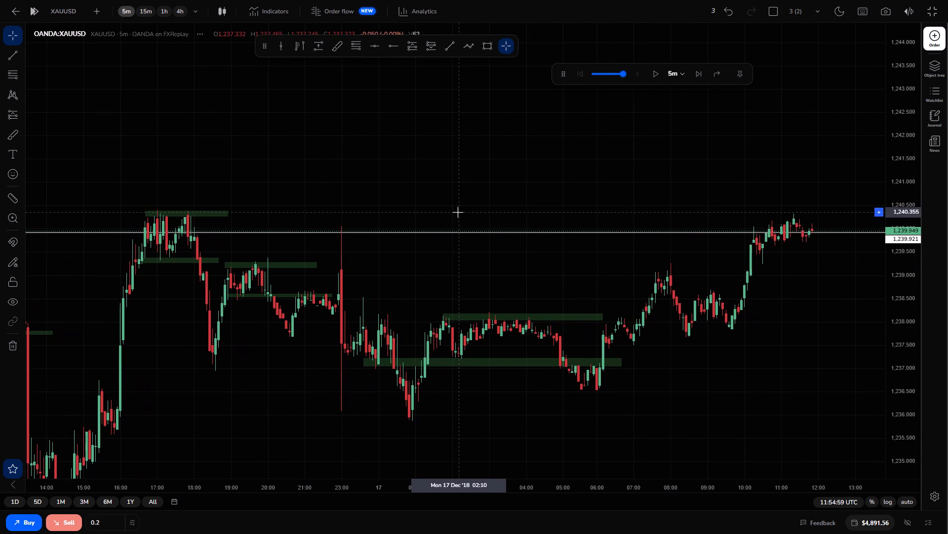
{"action": "left_click_drag", "start_coordinate": [727, 277], "coordinate": [620, 252]}
{"action": "left_click_drag", "start_coordinate": [907, 257], "coordinate": [916, 201]}
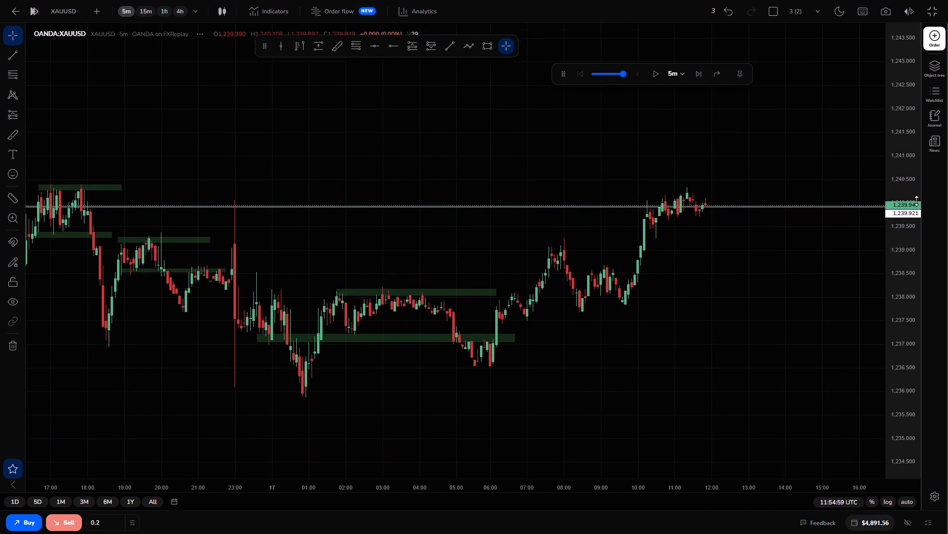
{"action": "left_click_drag", "start_coordinate": [916, 201], "coordinate": [923, 132]}
{"action": "scroll", "coordinate": [658, 228], "scroll_direction": "up", "scroll_amount": 4}
{"action": "left_click_drag", "start_coordinate": [666, 198], "coordinate": [707, 367]}
{"action": "scroll", "coordinate": [708, 352], "scroll_direction": "up", "scroll_amount": 2}
{"action": "left_click_drag", "start_coordinate": [718, 373], "coordinate": [713, 284]}
{"action": "left_click", "coordinate": [490, 47]}
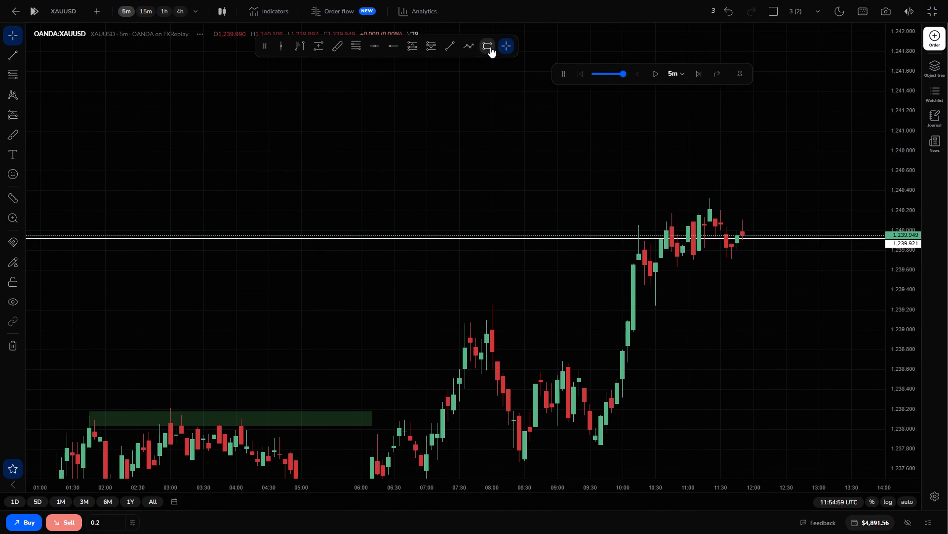
{"action": "left_click", "coordinate": [646, 200]}
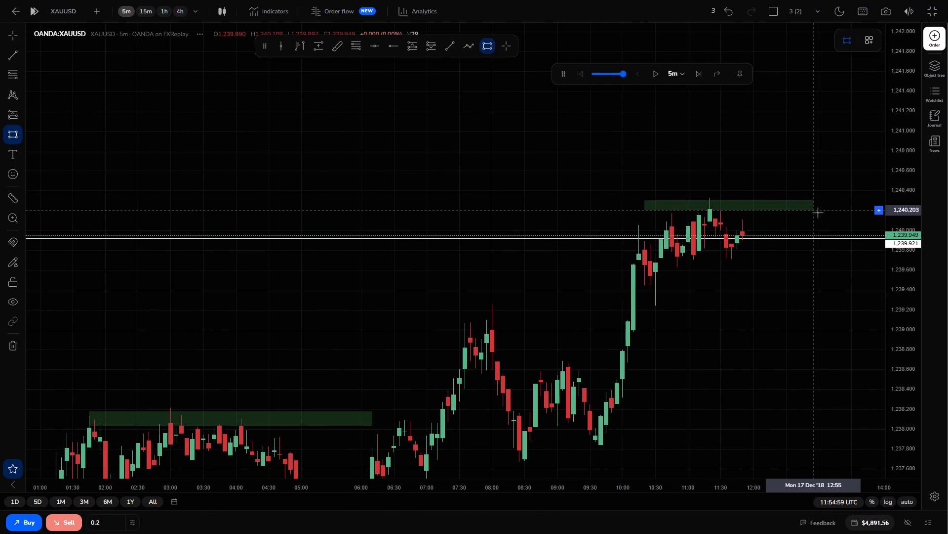
{"action": "left_click", "coordinate": [822, 214]}
{"action": "left_click", "coordinate": [811, 261]}
Draw a thin rectangle zone along the latest range lows from 10:30 to 13:05, about 1,239.74 to 1,239.69.
{"action": "left_click", "coordinate": [487, 44]}
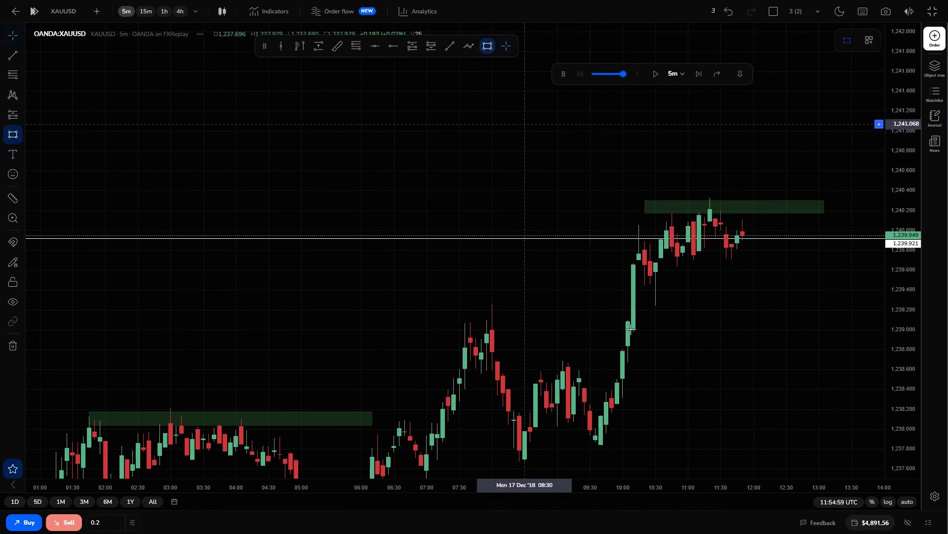
{"action": "left_click", "coordinate": [653, 261]}
{"action": "left_click", "coordinate": [826, 256]}
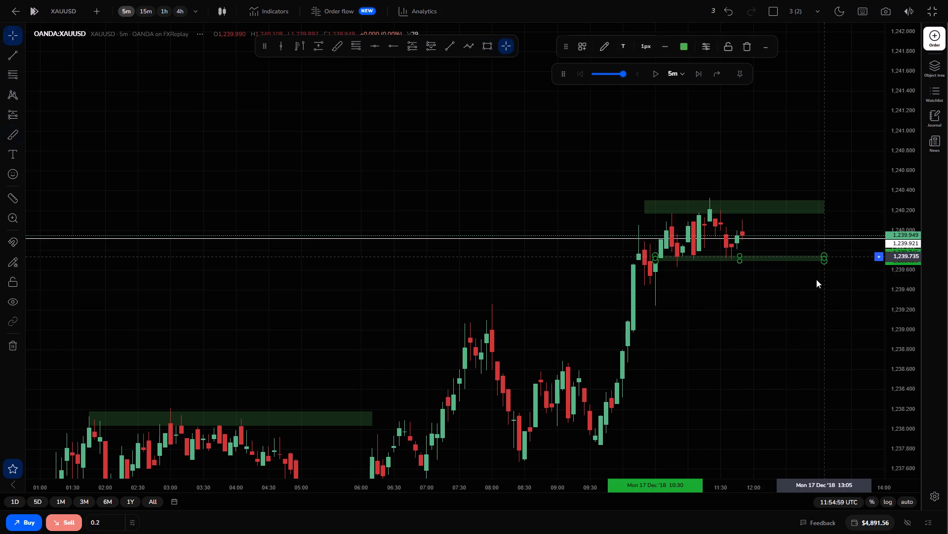
Advance the 5-minute replay candle by candle to 12:24:59 UTC, watching price around the lower green zone.
{"action": "left_click", "coordinate": [813, 288]}
{"action": "triple_click", "coordinate": [699, 80]}
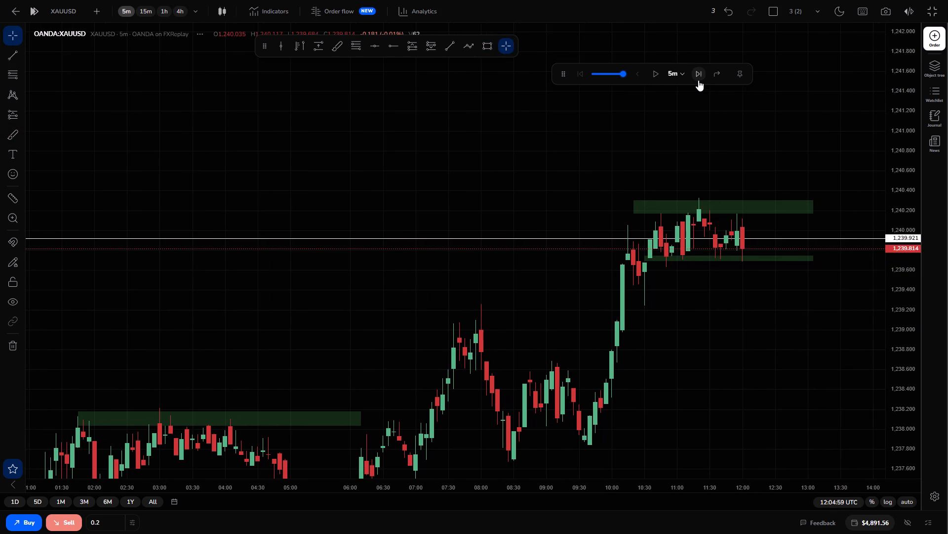
{"action": "left_click", "coordinate": [698, 80]}
{"action": "left_click", "coordinate": [698, 80]}
{"action": "left_click", "coordinate": [697, 80]}
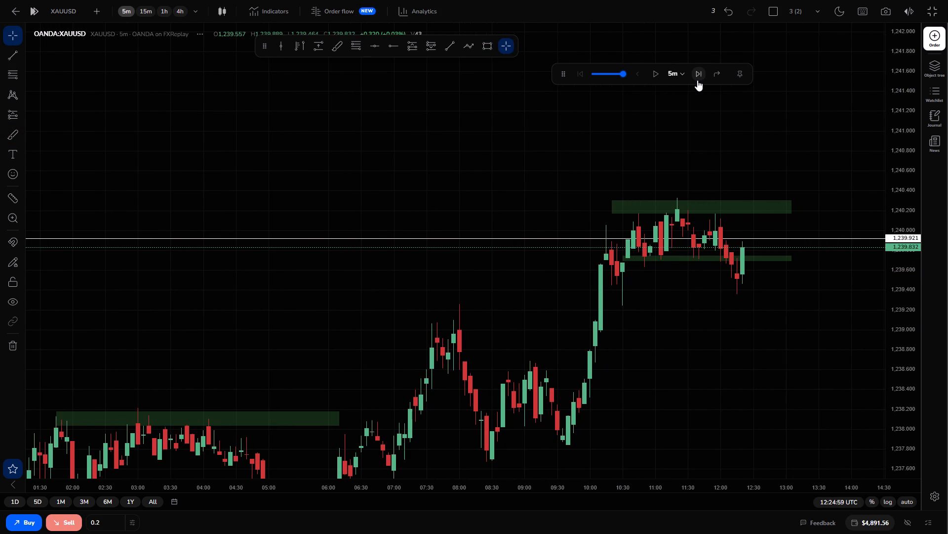
Buy 0.2 lots of XAUUSD at market and set the take profit at 1,240.615, above the upper green zone.
{"action": "left_click_drag", "start_coordinate": [675, 306], "coordinate": [706, 304]}
{"action": "scroll", "coordinate": [717, 293], "scroll_direction": "down", "scroll_amount": 1}
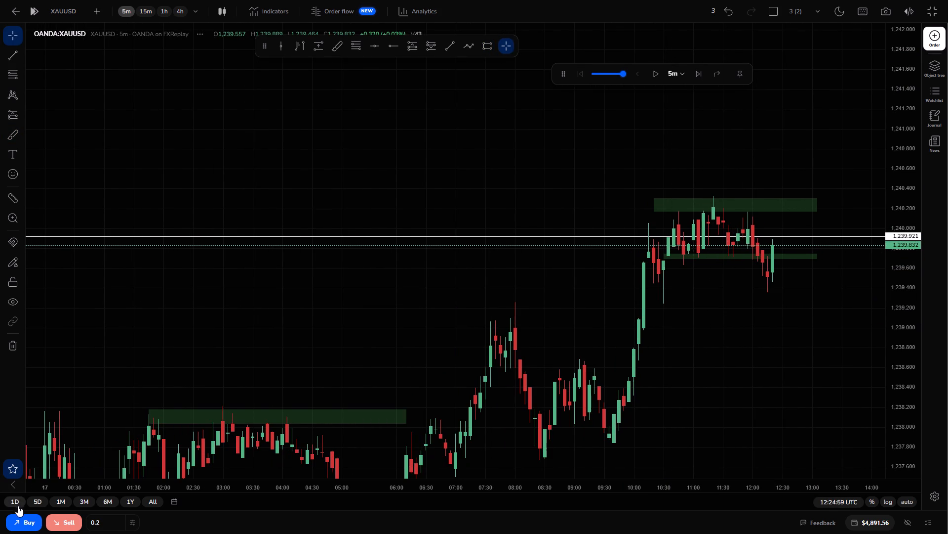
{"action": "left_click", "coordinate": [20, 524]}
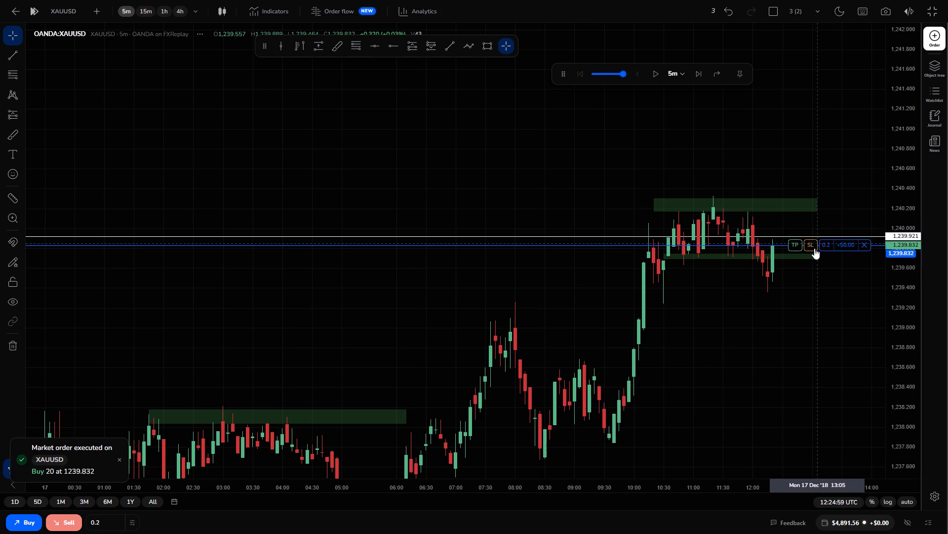
{"action": "left_click_drag", "start_coordinate": [794, 245], "coordinate": [817, 169]}
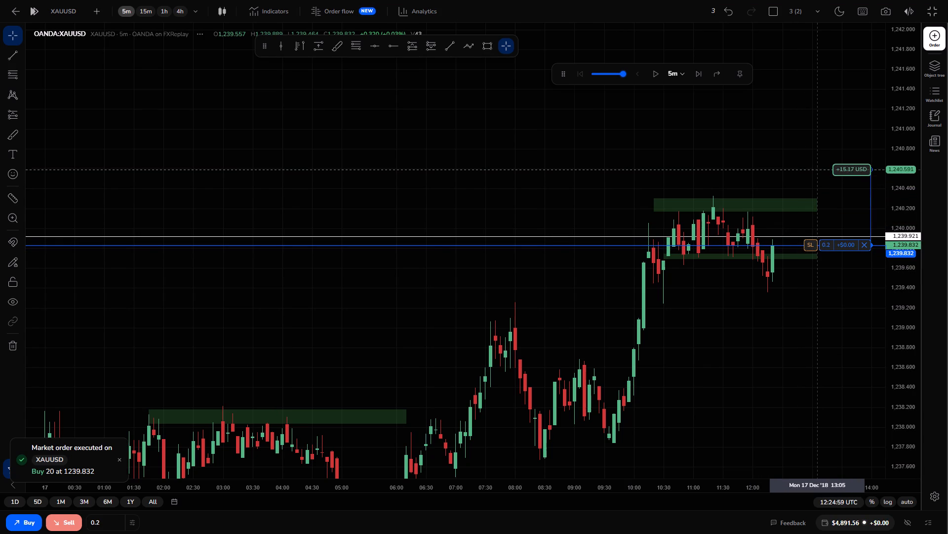
{"action": "left_click_drag", "start_coordinate": [817, 169], "coordinate": [818, 167]}
Set the long position's stop loss at 1,239.392, near the latest swing low beneath the range.
{"action": "left_click", "coordinate": [866, 242]}
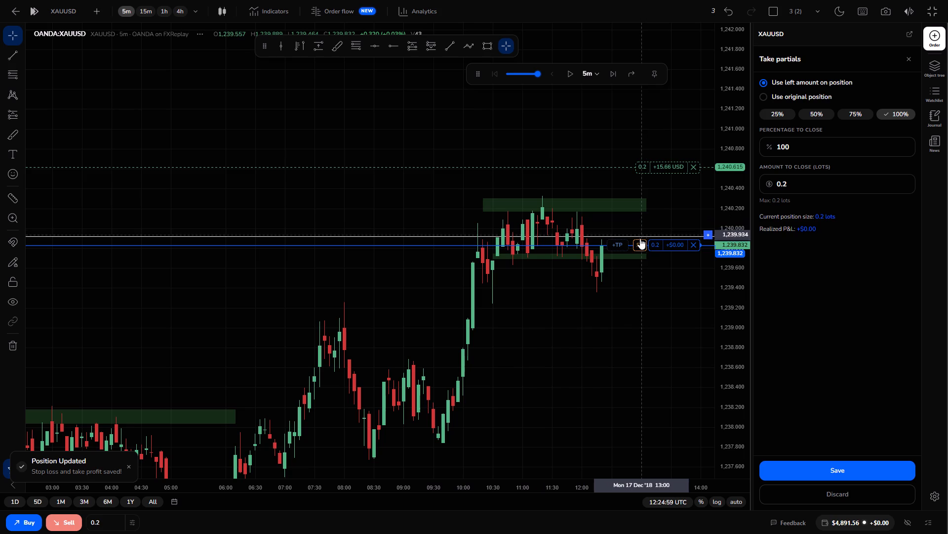
{"action": "left_click_drag", "start_coordinate": [640, 239], "coordinate": [653, 249]}
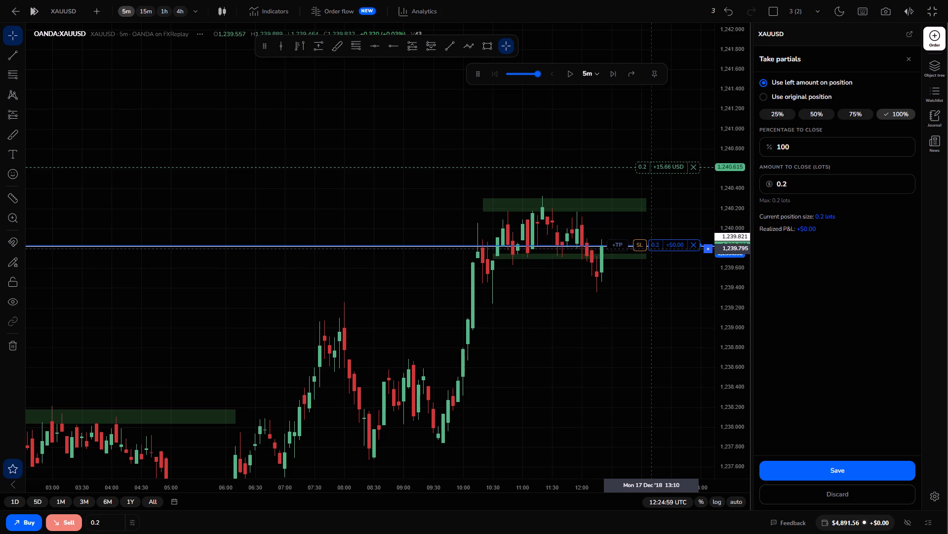
{"action": "left_click_drag", "start_coordinate": [653, 249], "coordinate": [653, 248]}
{"action": "left_click_drag", "start_coordinate": [635, 244], "coordinate": [640, 282]}
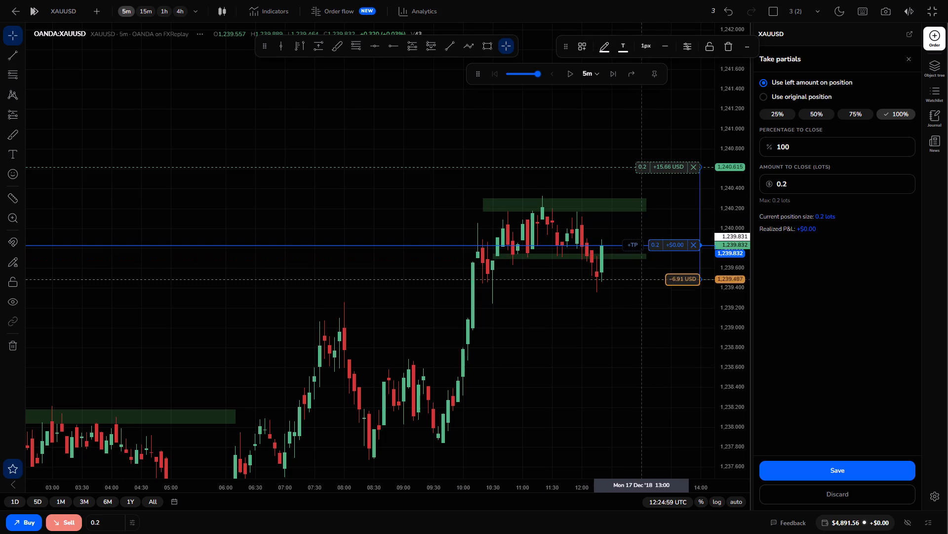
{"action": "left_click_drag", "start_coordinate": [640, 282], "coordinate": [641, 289]}
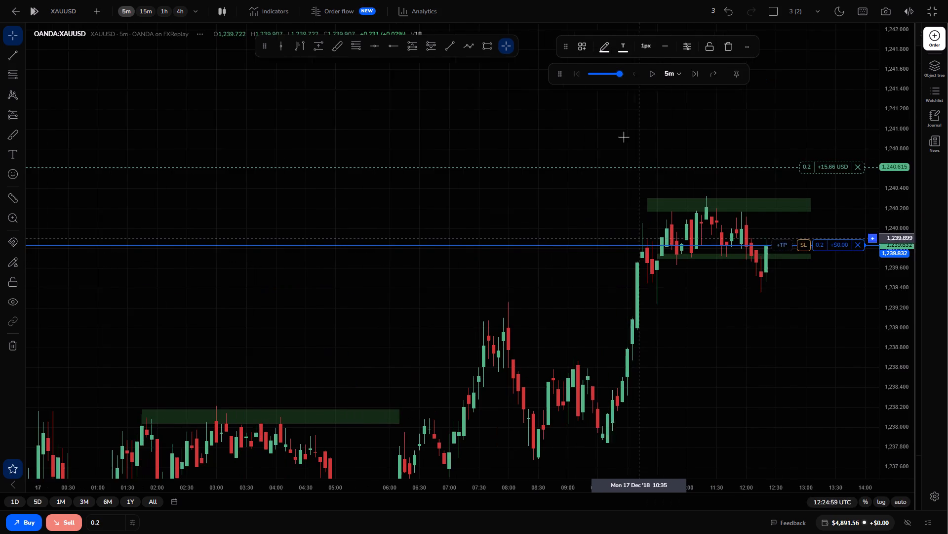
Advance the replay candle by candle to 12:44:59 UTC with the long position open.
{"action": "left_click", "coordinate": [695, 78]}
{"action": "left_click", "coordinate": [695, 78]}
{"action": "left_click", "coordinate": [695, 80]}
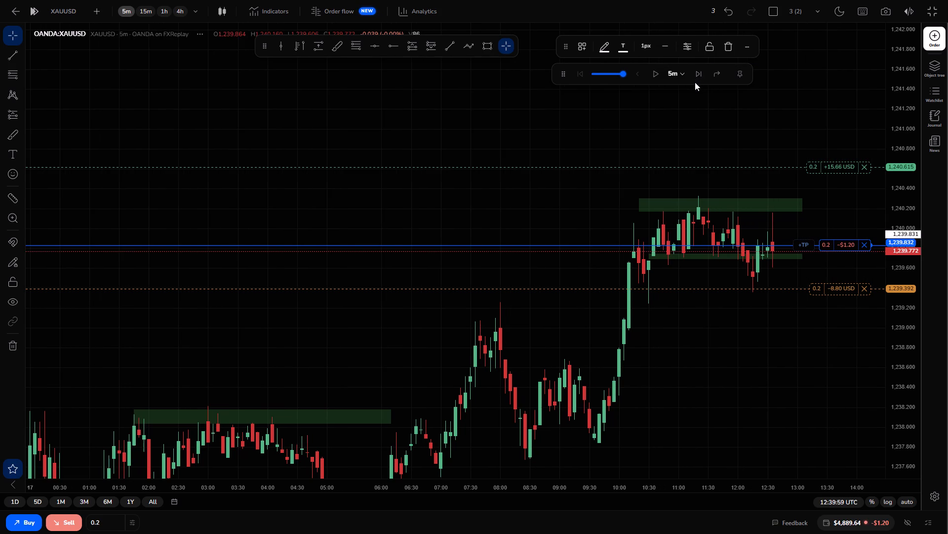
{"action": "left_click", "coordinate": [694, 83]}
{"action": "left_click", "coordinate": [694, 77]}
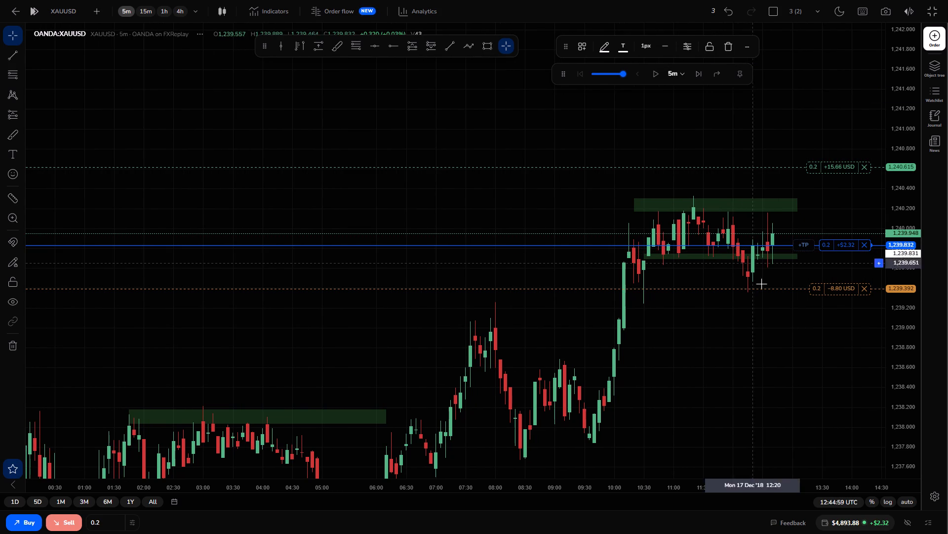
Move the long position's stop loss up to 1,239.874, just above the entry price.
{"action": "left_click_drag", "start_coordinate": [834, 286], "coordinate": [853, 237]}
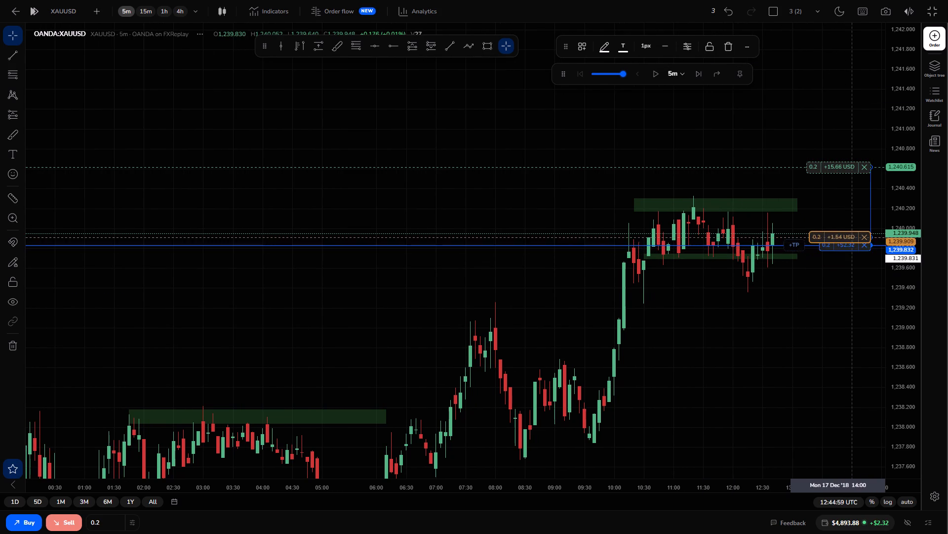
{"action": "left_click_drag", "start_coordinate": [853, 237], "coordinate": [854, 241]}
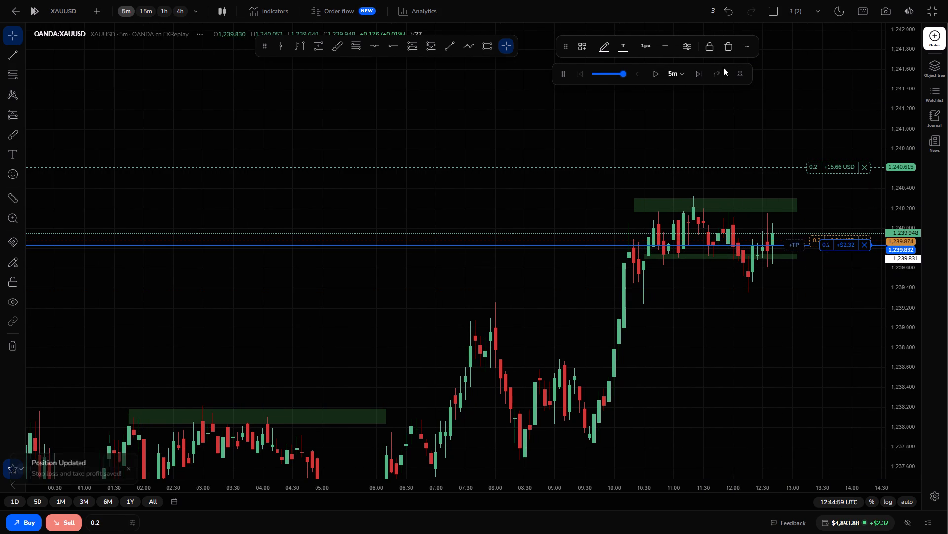
Play the replay at speed and pause it at 13:14:59 UTC to follow the long position.
{"action": "left_click", "coordinate": [653, 78]}
{"action": "left_click", "coordinate": [653, 78]}
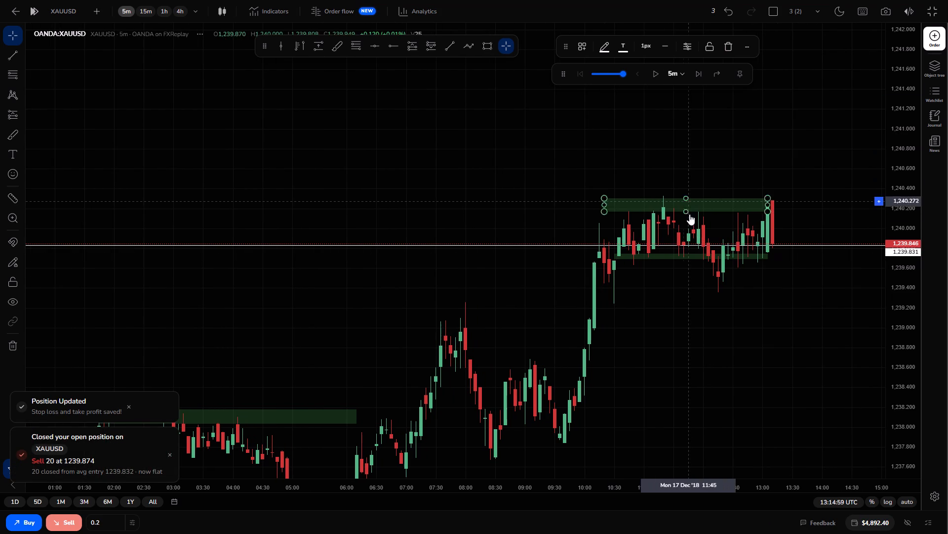
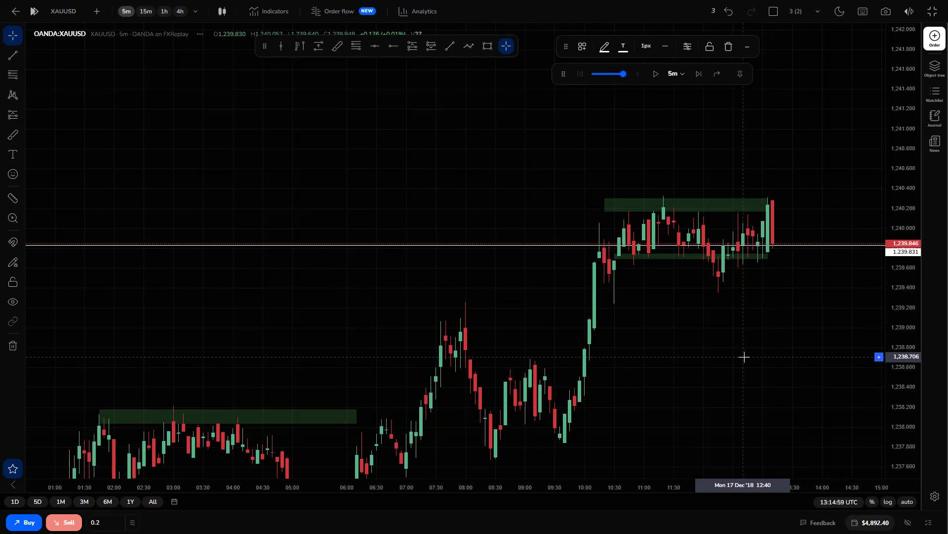
Advance the XAUUSD replay candle by candle to 13:34:59 UTC.
{"action": "left_click_drag", "start_coordinate": [744, 357], "coordinate": [719, 346]}
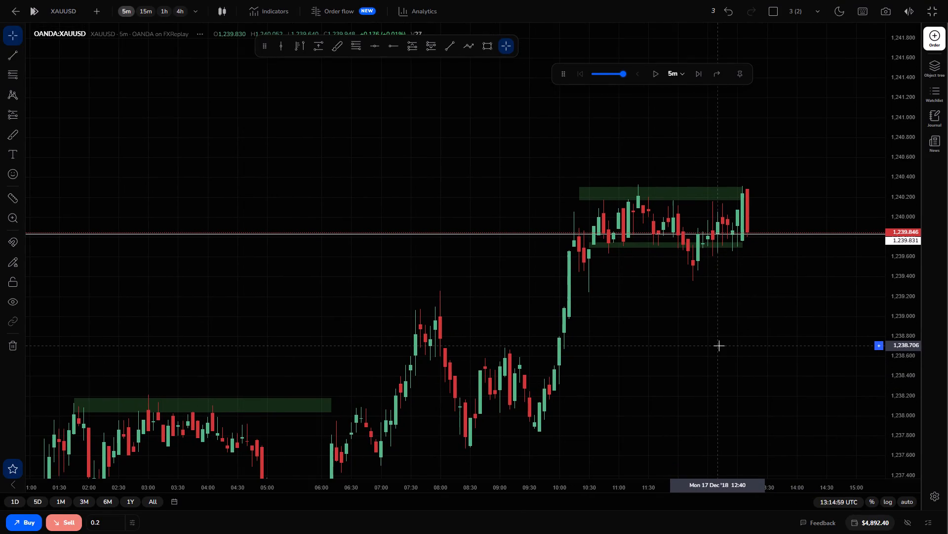
{"action": "scroll", "coordinate": [718, 342], "scroll_direction": "up", "scroll_amount": 1}
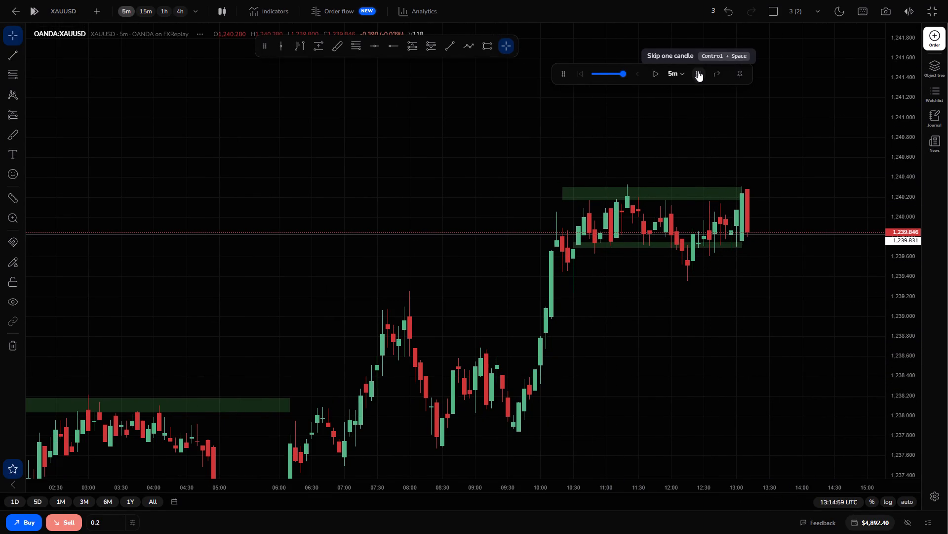
{"action": "left_click_drag", "start_coordinate": [783, 123], "coordinate": [771, 135]}
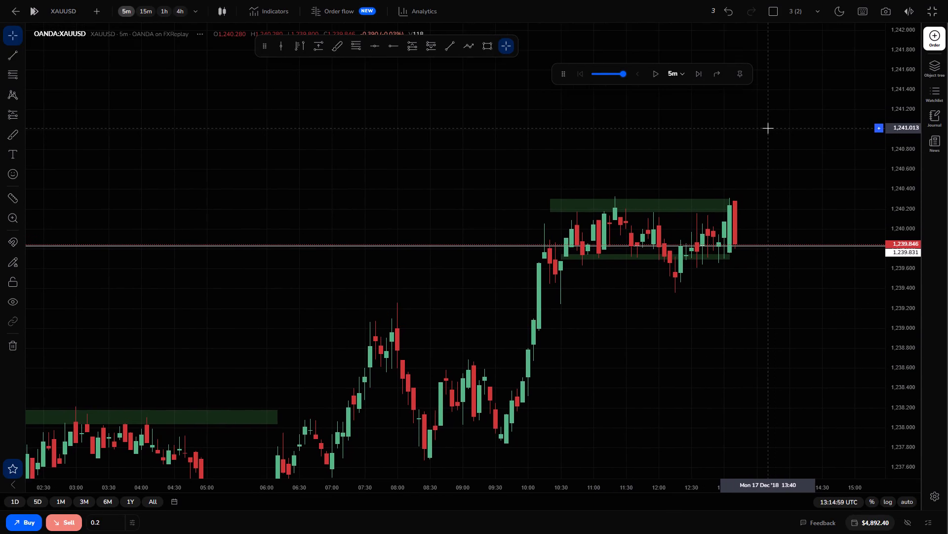
{"action": "scroll", "coordinate": [767, 128], "scroll_direction": "down", "scroll_amount": 1}
{"action": "scroll", "coordinate": [764, 142], "scroll_direction": "up", "scroll_amount": 1}
{"action": "scroll", "coordinate": [764, 142], "scroll_direction": "down", "scroll_amount": 1}
{"action": "scroll", "coordinate": [764, 142], "scroll_direction": "up", "scroll_amount": 1}
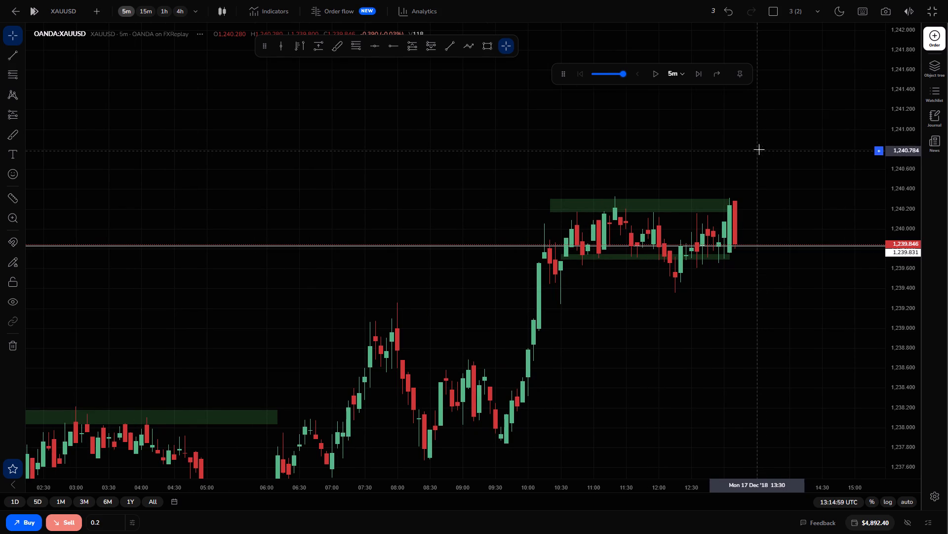
{"action": "scroll", "coordinate": [699, 163], "scroll_direction": "up", "scroll_amount": 2}
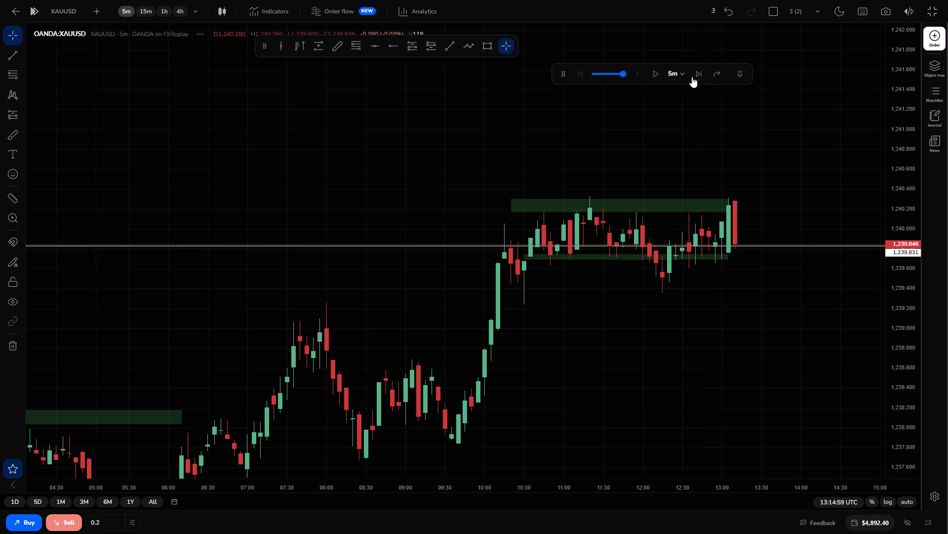
{"action": "left_click_drag", "start_coordinate": [725, 132], "coordinate": [710, 136]}
{"action": "scroll", "coordinate": [705, 148], "scroll_direction": "up", "scroll_amount": 1}
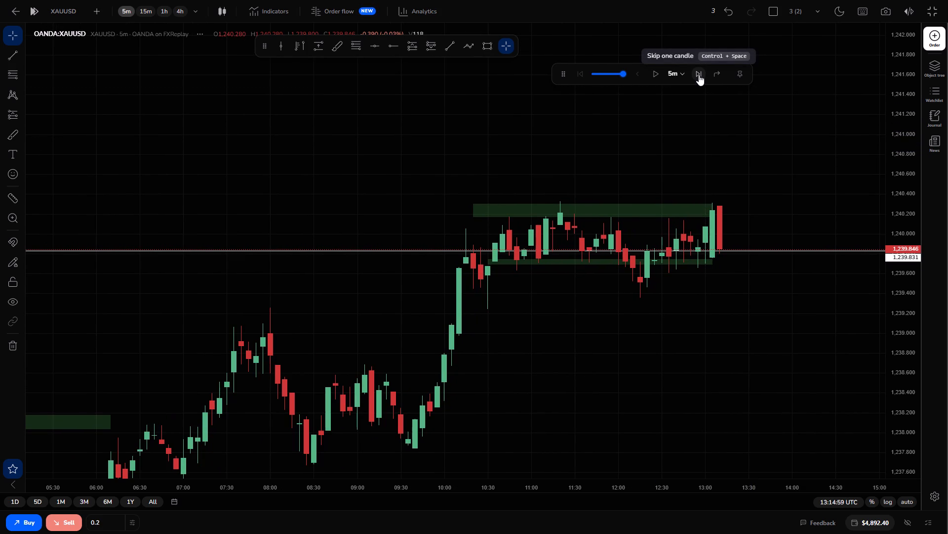
{"action": "left_click", "coordinate": [699, 75]}
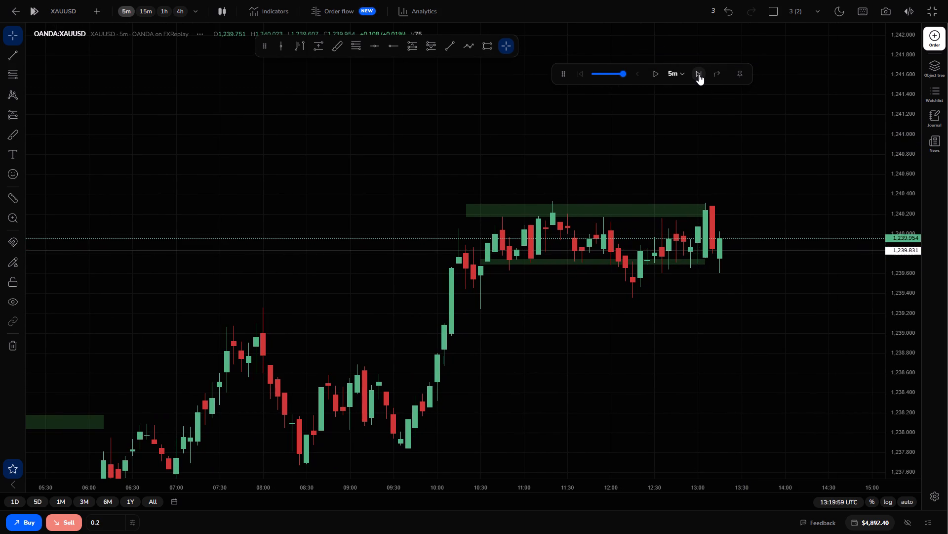
{"action": "left_click", "coordinate": [699, 74]}
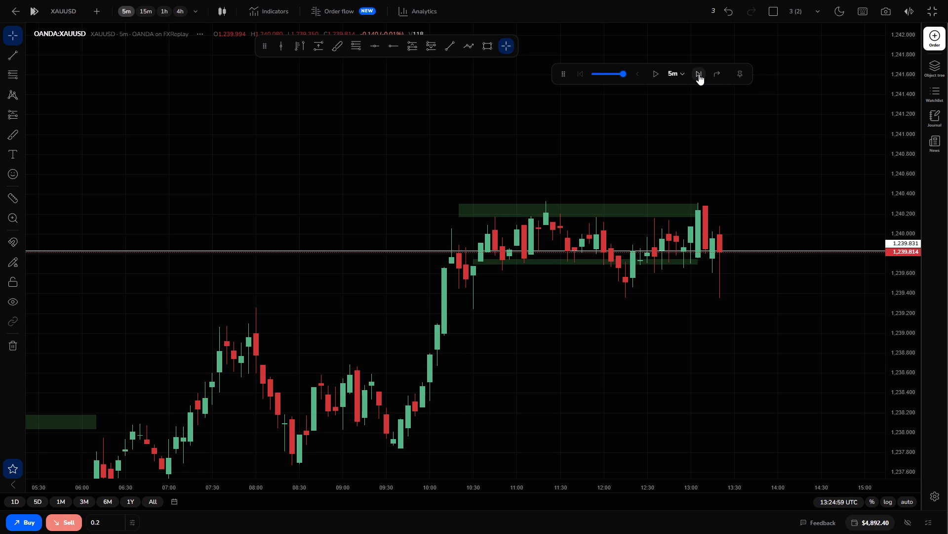
{"action": "left_click", "coordinate": [699, 74]}
{"action": "left_click", "coordinate": [699, 74]}
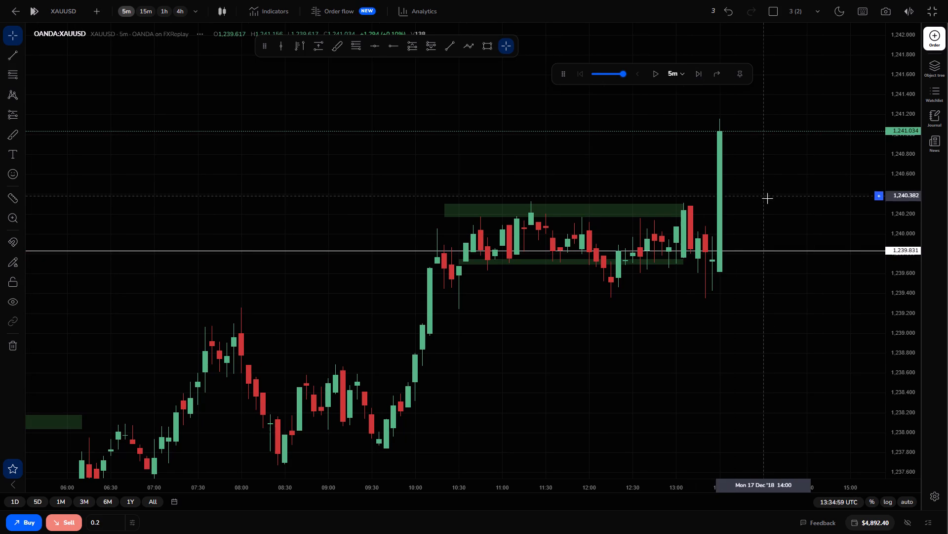
Advance the replay candle by candle to 14:04:59 UTC, following the move above the range zones.
{"action": "left_click_drag", "start_coordinate": [773, 203], "coordinate": [788, 202]}
{"action": "scroll", "coordinate": [785, 197], "scroll_direction": "down", "scroll_amount": 3}
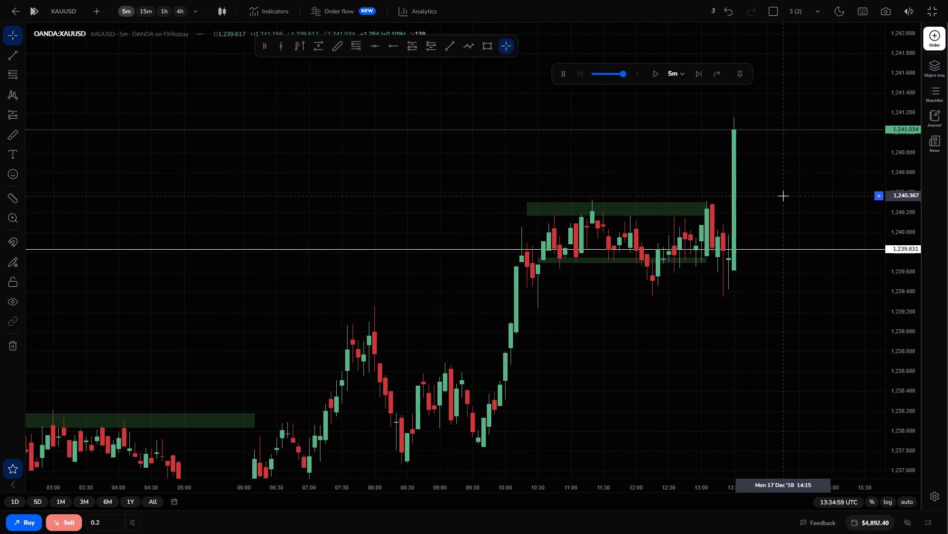
{"action": "scroll", "coordinate": [782, 193], "scroll_direction": "down", "scroll_amount": 1}
{"action": "scroll", "coordinate": [780, 191], "scroll_direction": "up", "scroll_amount": 3}
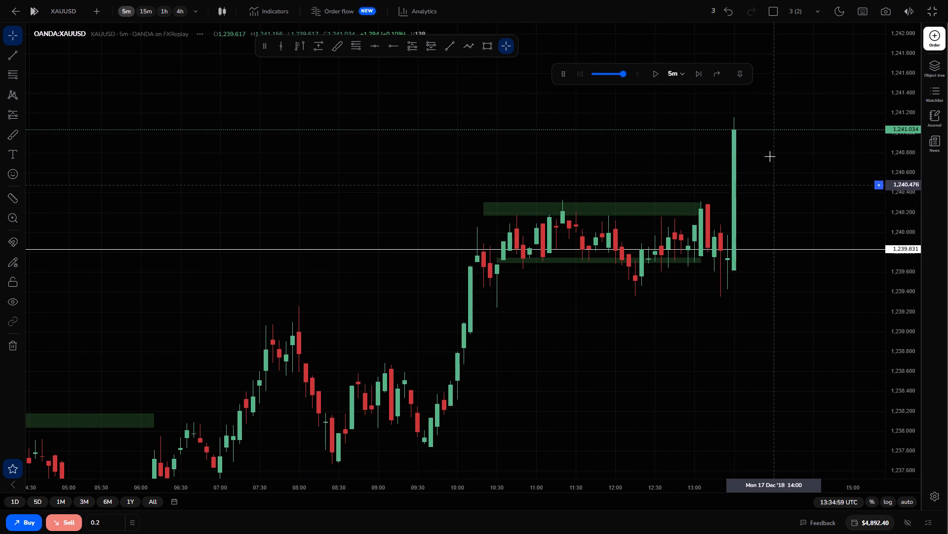
{"action": "left_click", "coordinate": [700, 74]}
{"action": "left_click", "coordinate": [700, 74]}
{"action": "left_click_drag", "start_coordinate": [777, 171], "coordinate": [774, 199]}
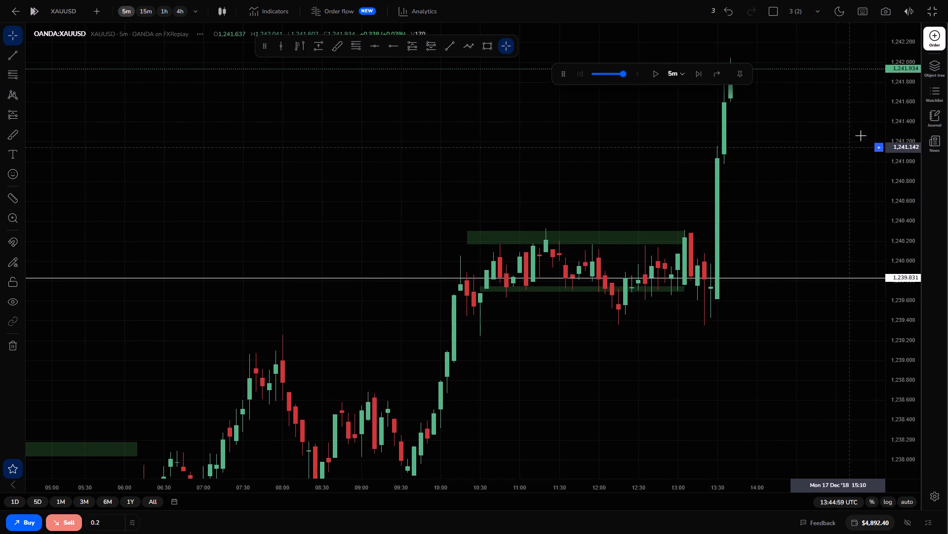
{"action": "left_click_drag", "start_coordinate": [903, 116], "coordinate": [901, 143]}
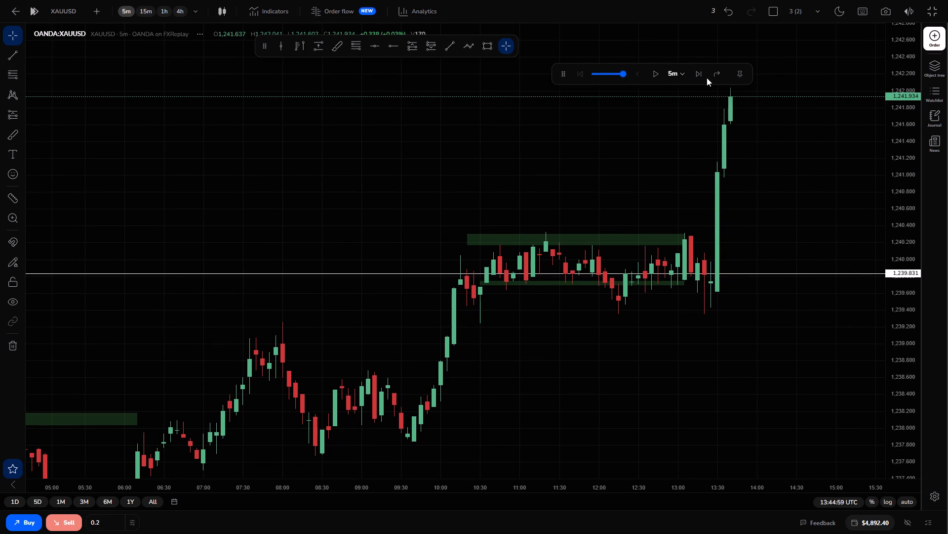
{"action": "left_click", "coordinate": [703, 77]}
{"action": "left_click", "coordinate": [703, 77]}
{"action": "left_click", "coordinate": [703, 77]}
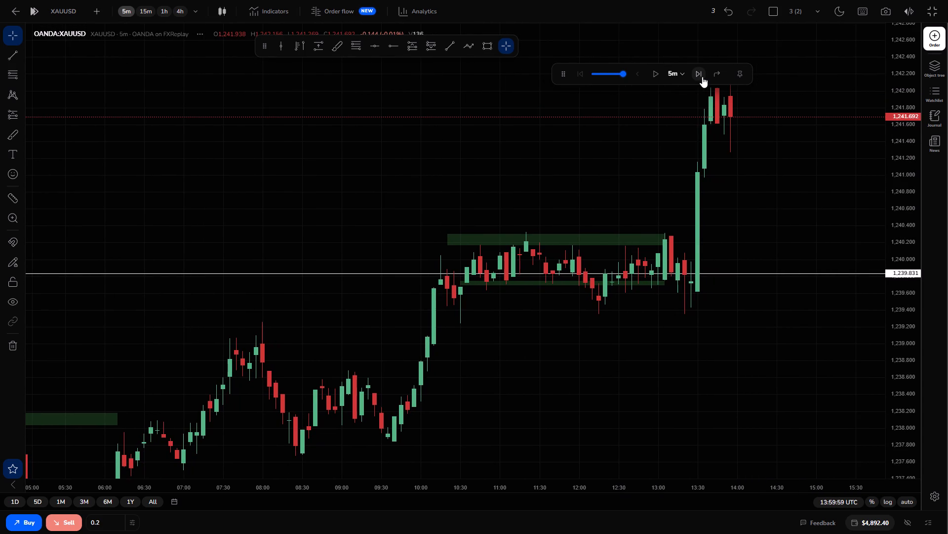
{"action": "left_click", "coordinate": [702, 77]}
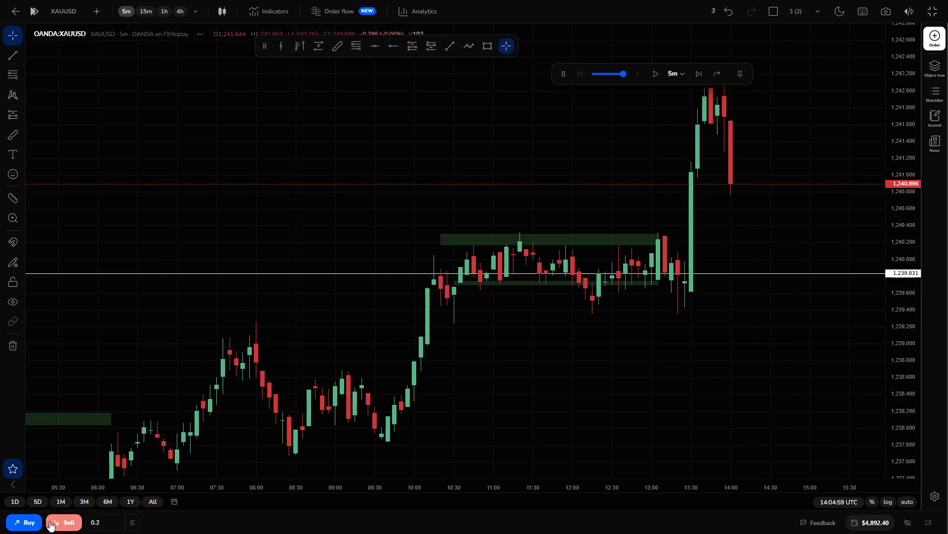
Advance the replay candle by candle to 14:44:59 UTC.
{"action": "double_click", "coordinate": [701, 77]}
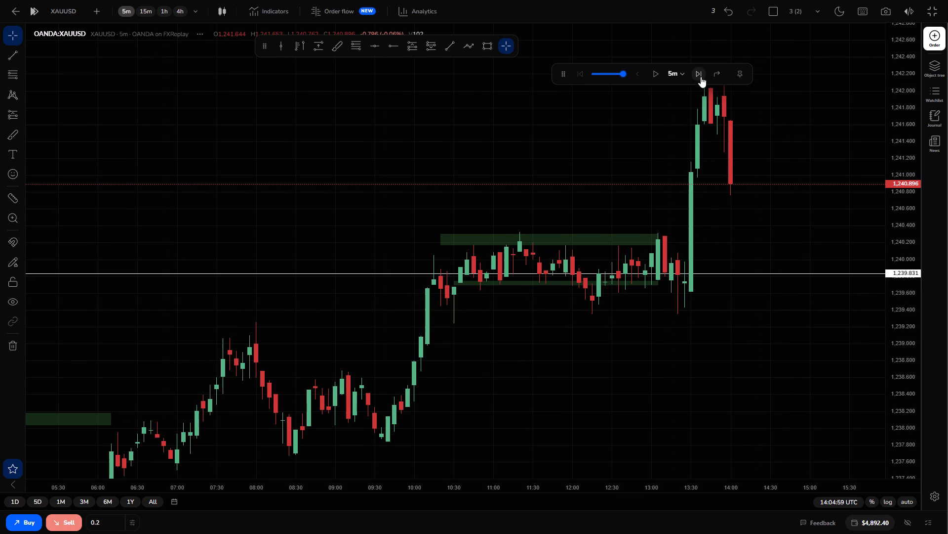
{"action": "double_click", "coordinate": [701, 77]}
{"action": "left_click", "coordinate": [701, 77]}
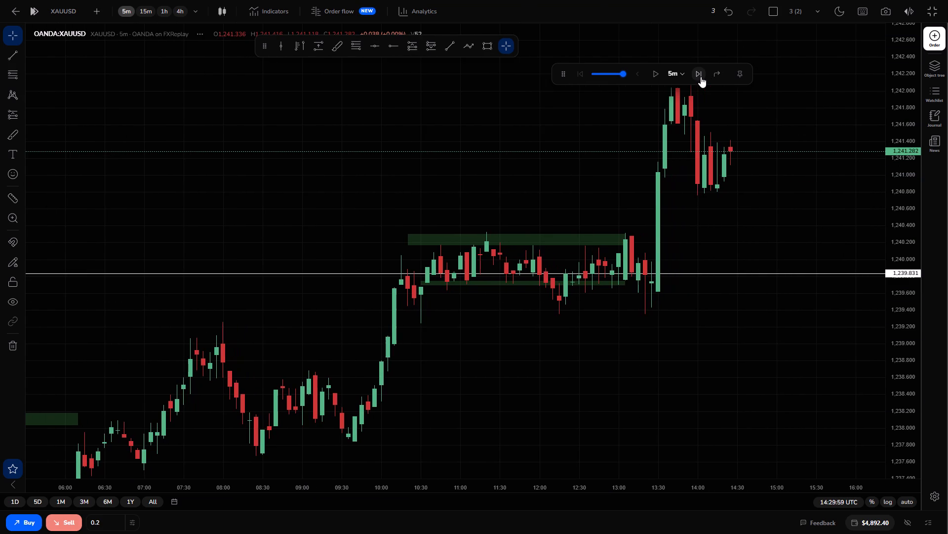
{"action": "left_click", "coordinate": [701, 77]}
{"action": "double_click", "coordinate": [701, 77]}
Examine the swing low beneath the 17 Dec range and the breakout from 13:30 against the earlier zones.
{"action": "left_click_drag", "start_coordinate": [743, 157], "coordinate": [765, 200]}
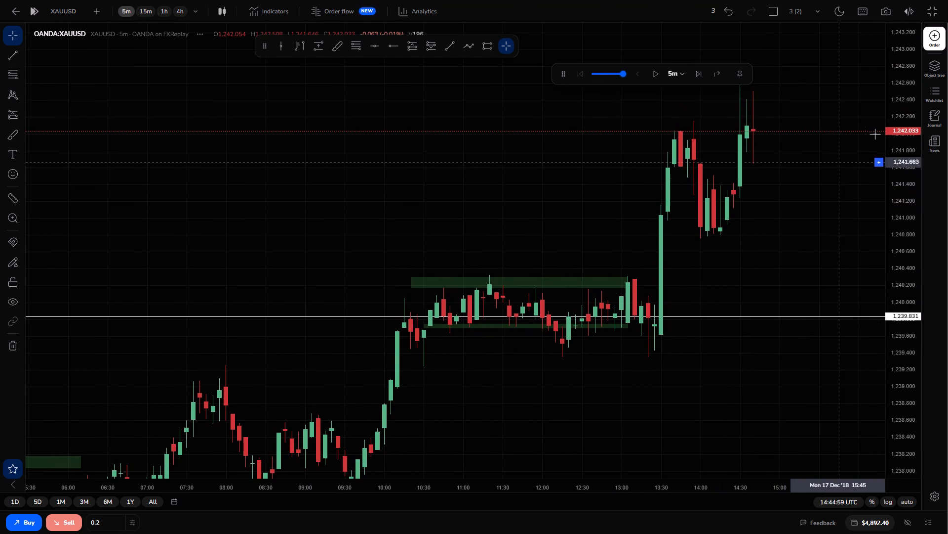
{"action": "left_click_drag", "start_coordinate": [900, 128], "coordinate": [889, 186]}
{"action": "left_click_drag", "start_coordinate": [665, 336], "coordinate": [769, 307]}
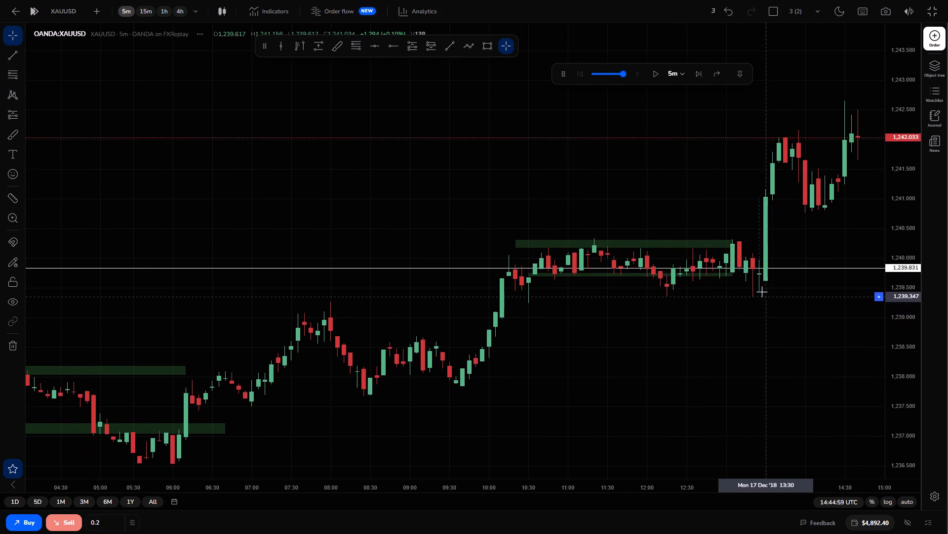
{"action": "scroll", "coordinate": [760, 286], "scroll_direction": "down", "scroll_amount": 5}
{"action": "left_click_drag", "start_coordinate": [896, 287], "coordinate": [892, 234]}
{"action": "left_click_drag", "start_coordinate": [823, 316], "coordinate": [827, 287]}
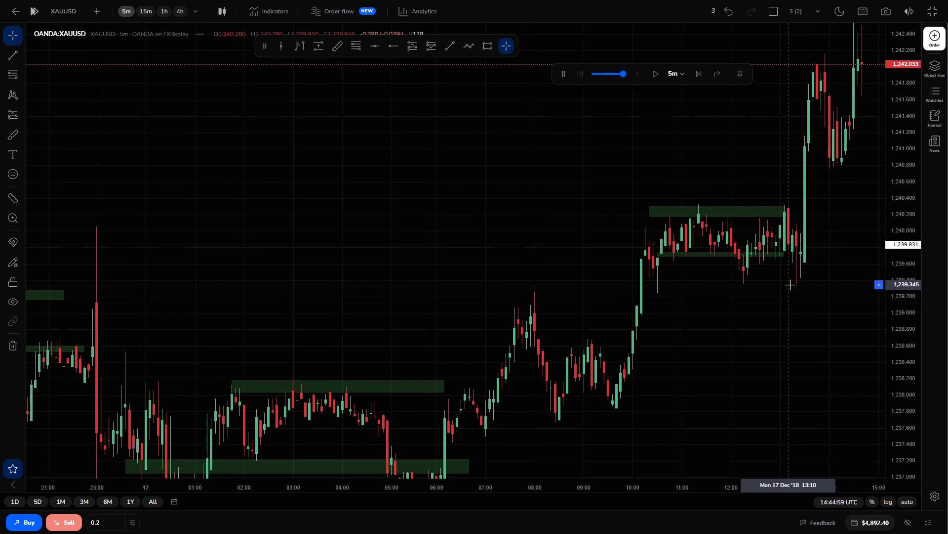
{"action": "scroll", "coordinate": [824, 295], "scroll_direction": "up", "scroll_amount": 3}
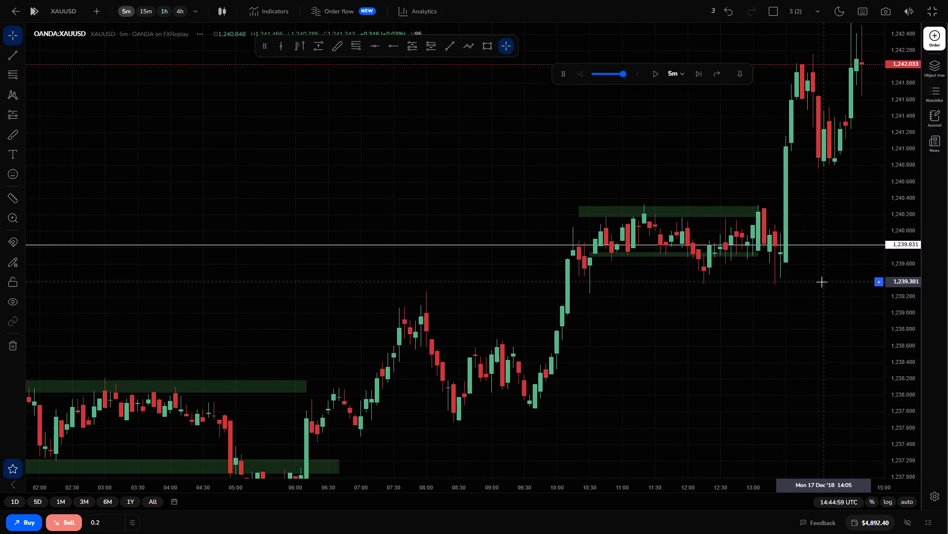
{"action": "scroll", "coordinate": [833, 275], "scroll_direction": "down", "scroll_amount": 1}
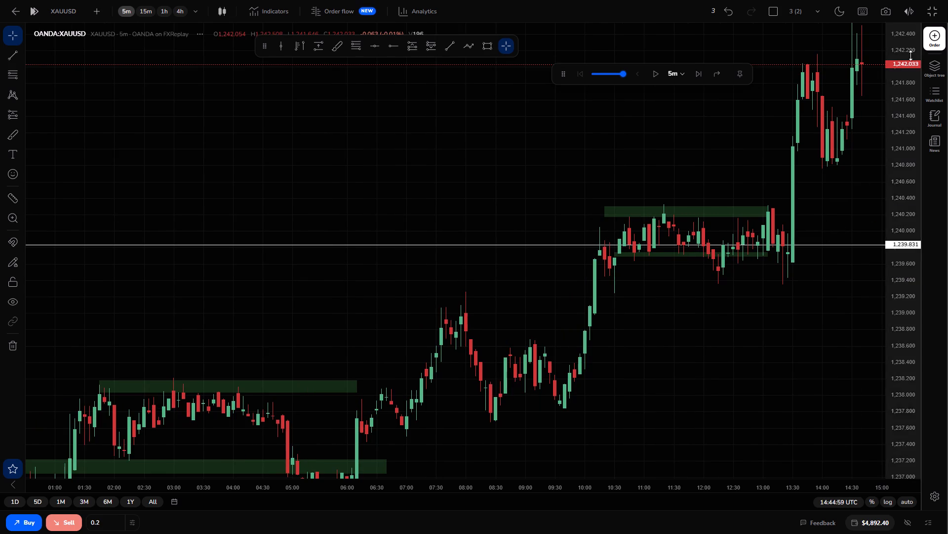
Exit the full-screen chart view and minimise the browser window.
{"action": "left_click", "coordinate": [927, 18]}
{"action": "left_click", "coordinate": [881, 44]}
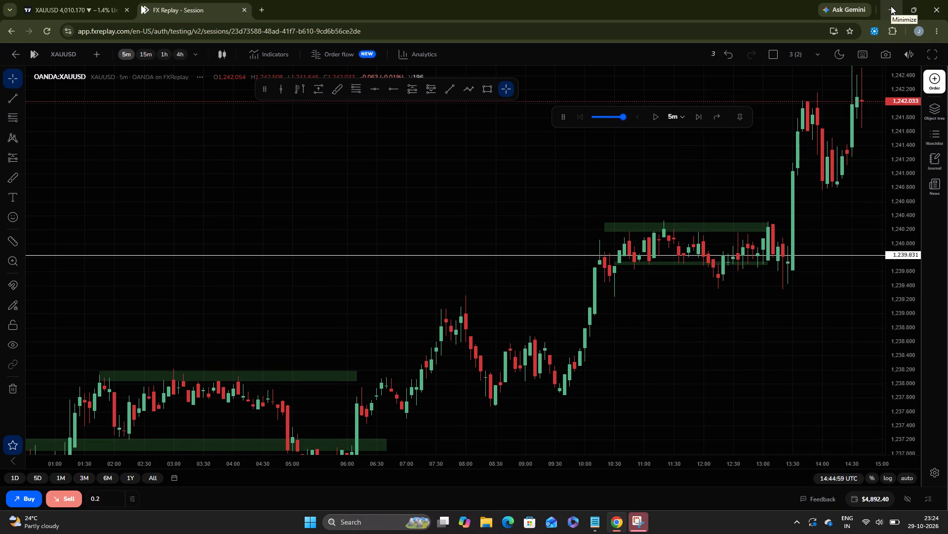
{"action": "left_click_drag", "start_coordinate": [821, 239], "coordinate": [783, 250]}
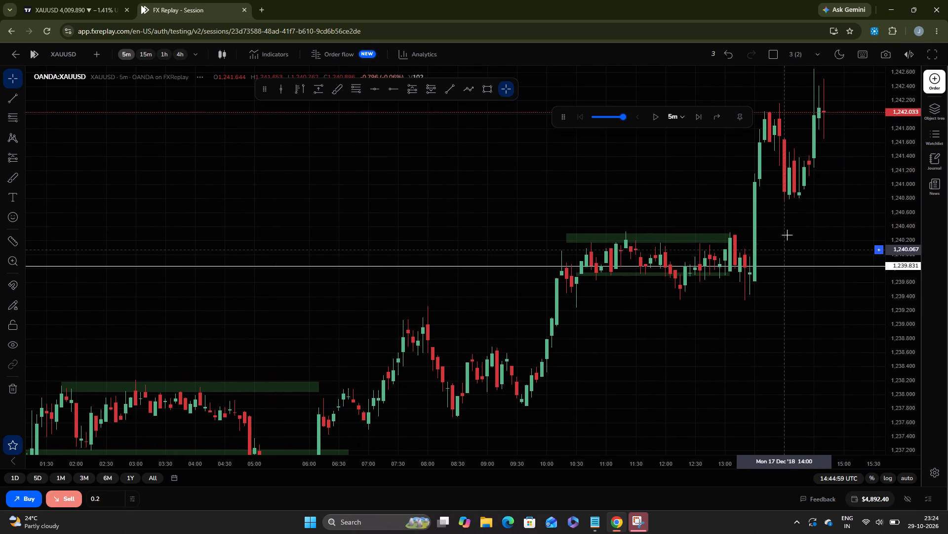
{"action": "left_click", "coordinate": [891, 11]}
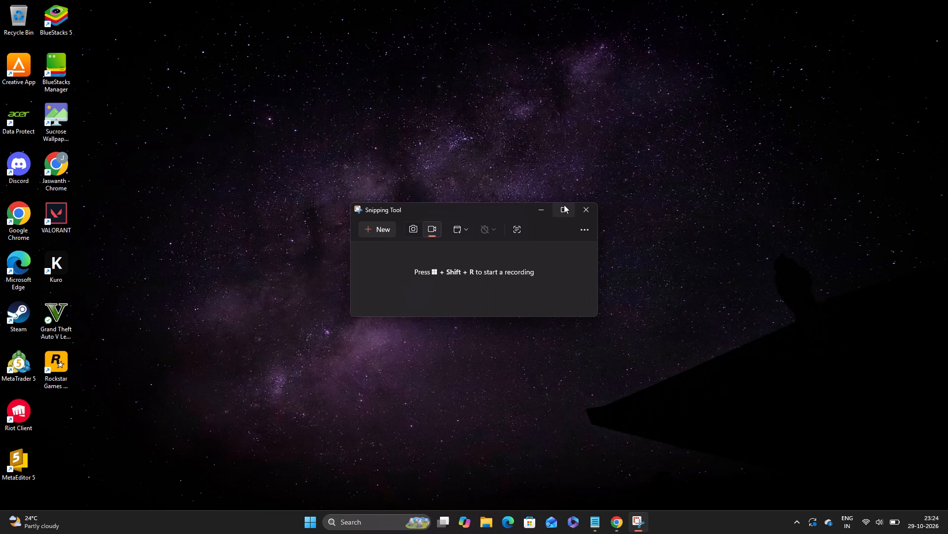
Close the Snipping Tool window.
{"action": "left_click", "coordinate": [592, 231]}
{"action": "left_click", "coordinate": [592, 231]}
{"action": "left_click", "coordinate": [580, 208]}
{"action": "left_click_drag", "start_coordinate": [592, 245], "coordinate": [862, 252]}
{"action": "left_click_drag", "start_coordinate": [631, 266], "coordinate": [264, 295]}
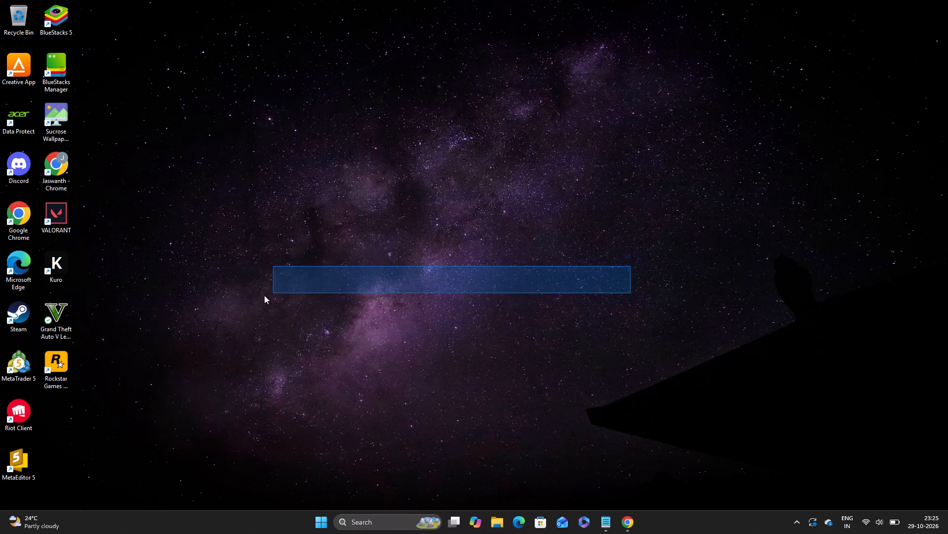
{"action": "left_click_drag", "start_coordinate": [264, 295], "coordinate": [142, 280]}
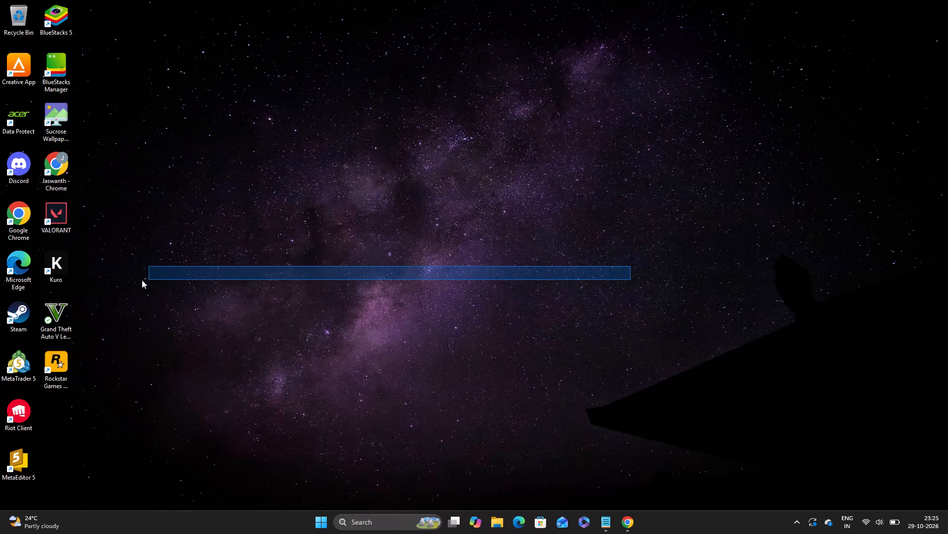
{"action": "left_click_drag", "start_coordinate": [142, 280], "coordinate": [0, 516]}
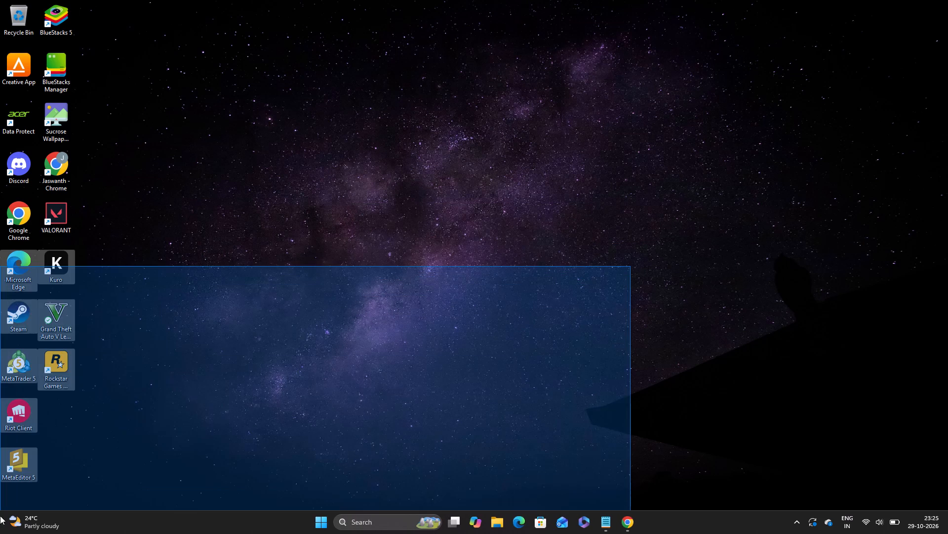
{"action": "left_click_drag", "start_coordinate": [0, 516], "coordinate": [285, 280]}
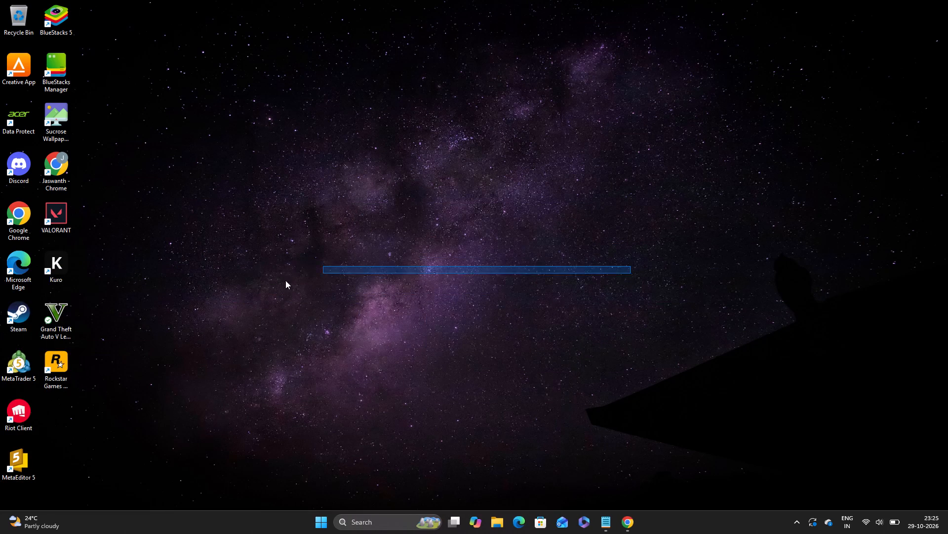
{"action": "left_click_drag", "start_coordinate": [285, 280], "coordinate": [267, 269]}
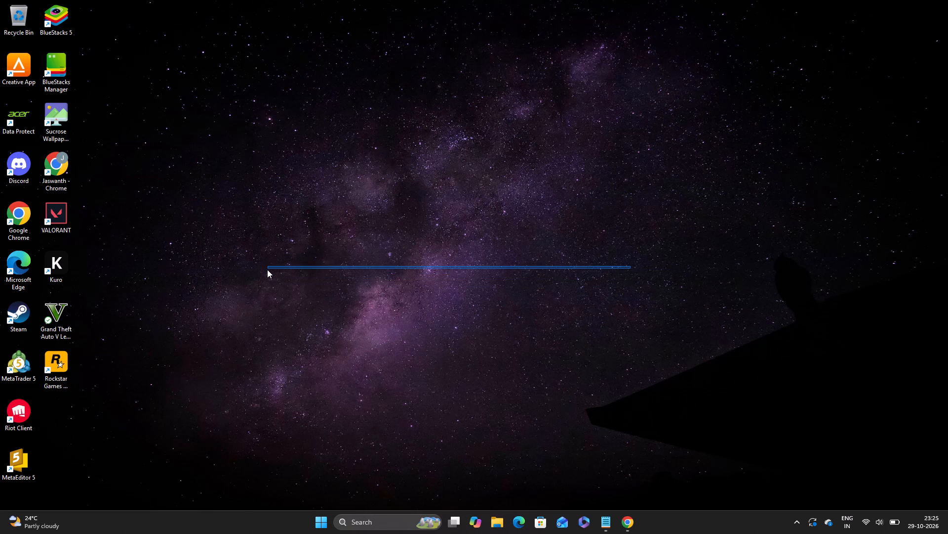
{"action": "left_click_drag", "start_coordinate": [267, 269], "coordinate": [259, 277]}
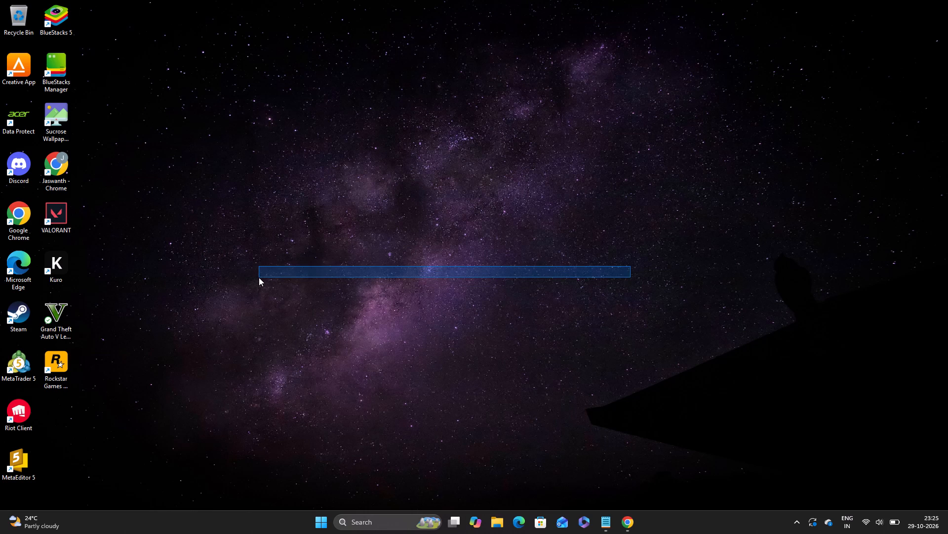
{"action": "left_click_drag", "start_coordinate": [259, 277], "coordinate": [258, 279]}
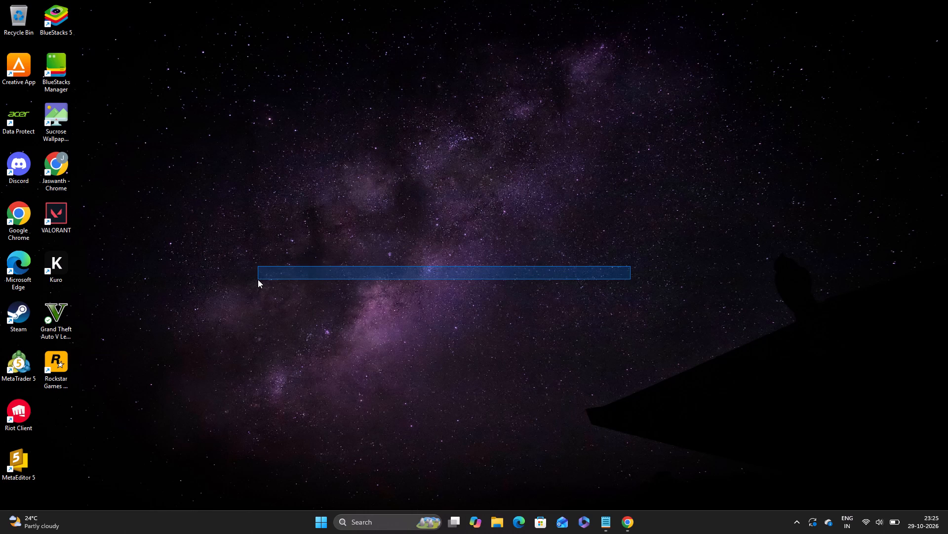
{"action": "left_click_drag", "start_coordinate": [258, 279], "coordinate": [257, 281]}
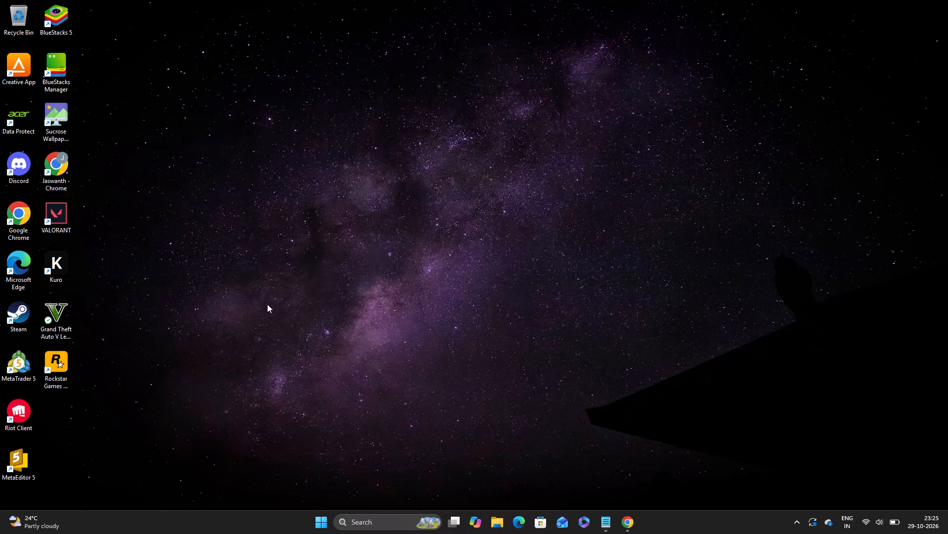
Switch to Notepad to view the STRATEGY.md notes.
{"action": "left_click", "coordinate": [598, 518]}
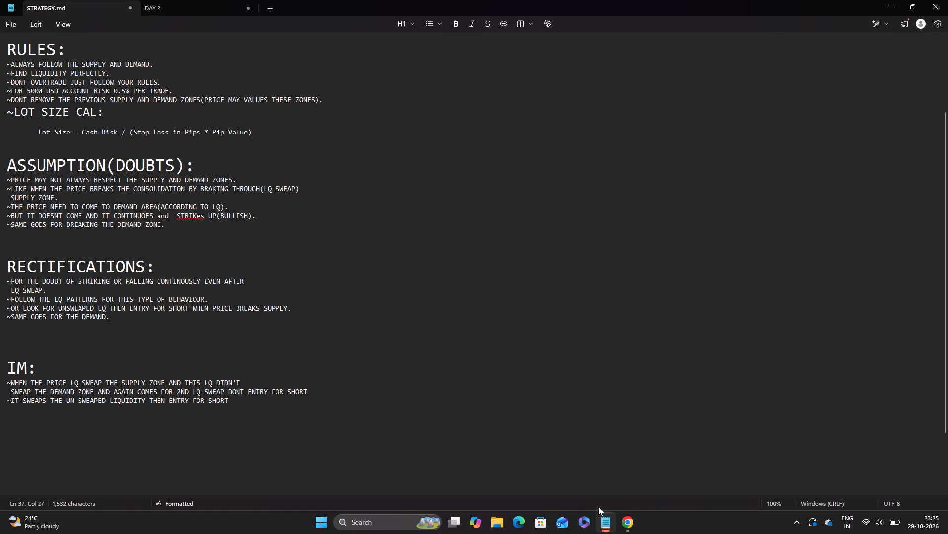
Minimise the STRATEGY.md notes window to reveal the desktop.
{"action": "left_click", "coordinate": [891, 8]}
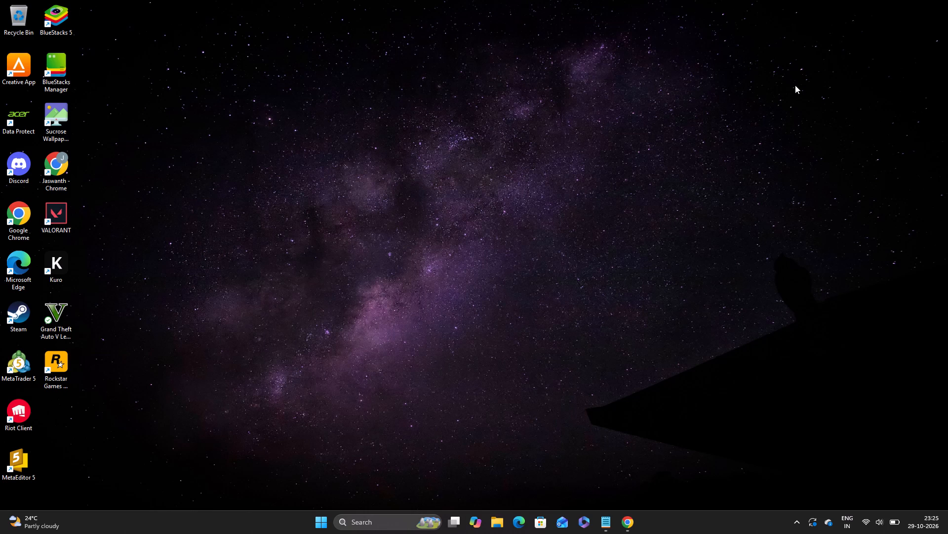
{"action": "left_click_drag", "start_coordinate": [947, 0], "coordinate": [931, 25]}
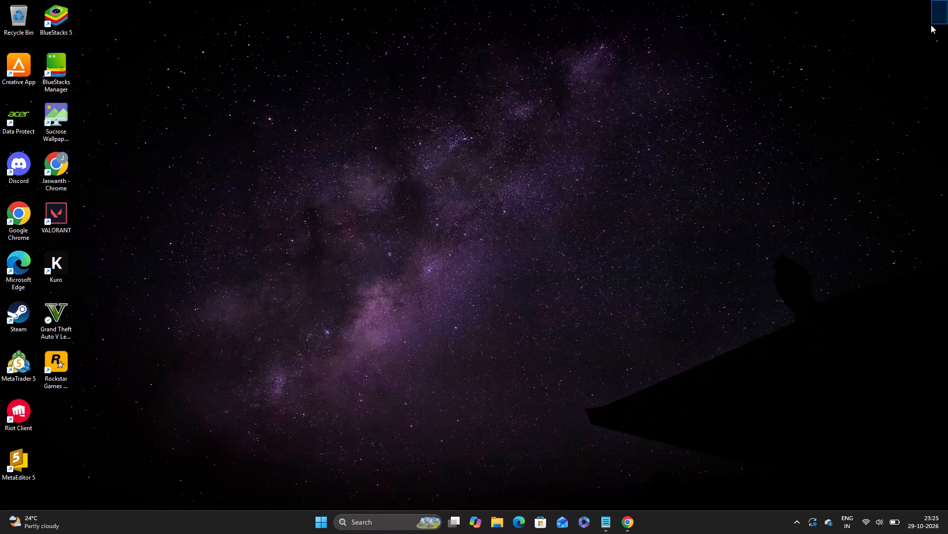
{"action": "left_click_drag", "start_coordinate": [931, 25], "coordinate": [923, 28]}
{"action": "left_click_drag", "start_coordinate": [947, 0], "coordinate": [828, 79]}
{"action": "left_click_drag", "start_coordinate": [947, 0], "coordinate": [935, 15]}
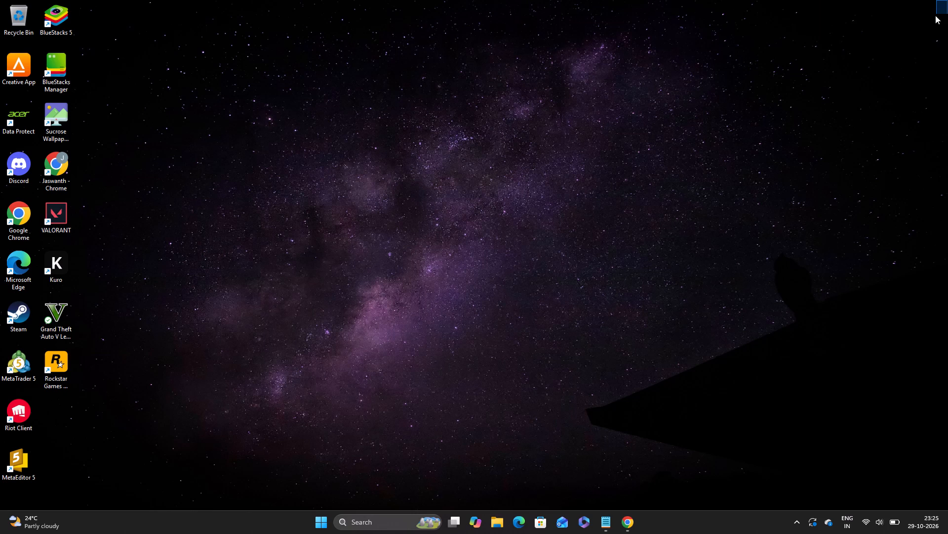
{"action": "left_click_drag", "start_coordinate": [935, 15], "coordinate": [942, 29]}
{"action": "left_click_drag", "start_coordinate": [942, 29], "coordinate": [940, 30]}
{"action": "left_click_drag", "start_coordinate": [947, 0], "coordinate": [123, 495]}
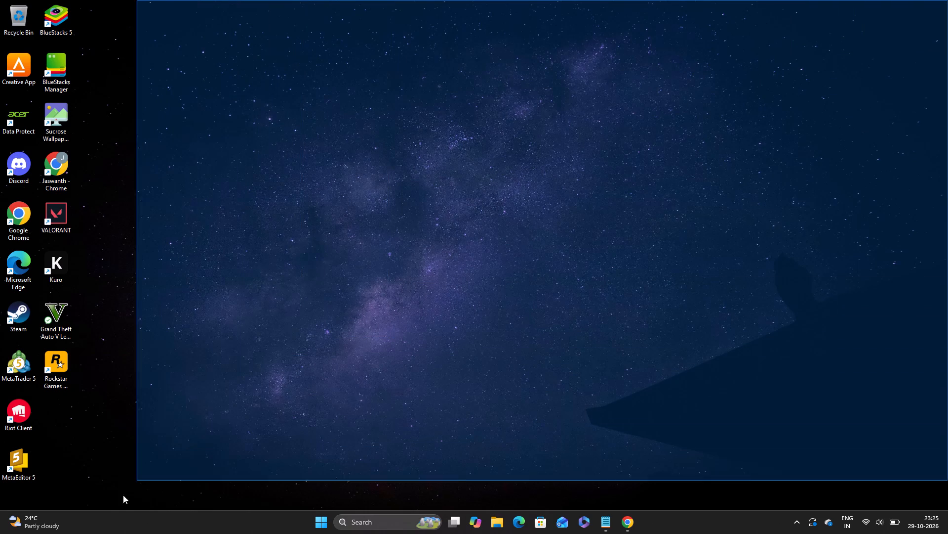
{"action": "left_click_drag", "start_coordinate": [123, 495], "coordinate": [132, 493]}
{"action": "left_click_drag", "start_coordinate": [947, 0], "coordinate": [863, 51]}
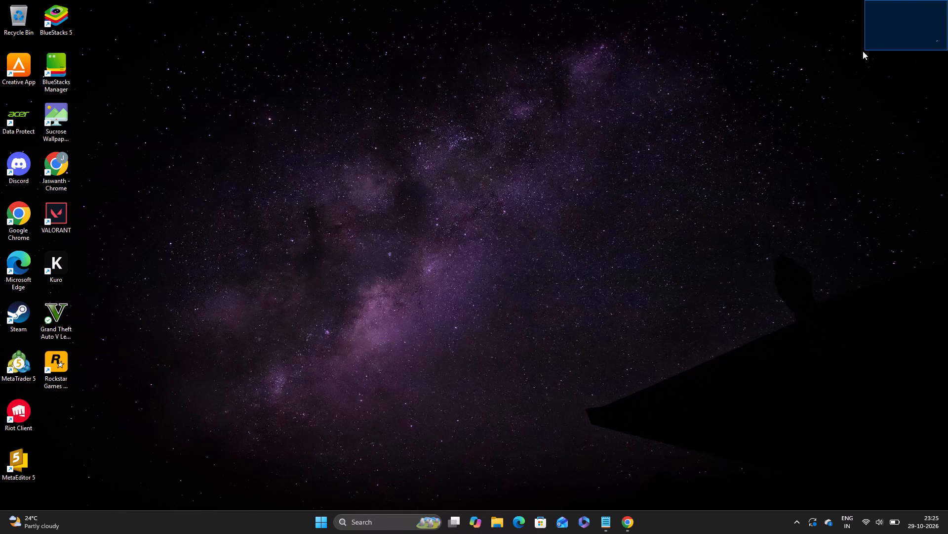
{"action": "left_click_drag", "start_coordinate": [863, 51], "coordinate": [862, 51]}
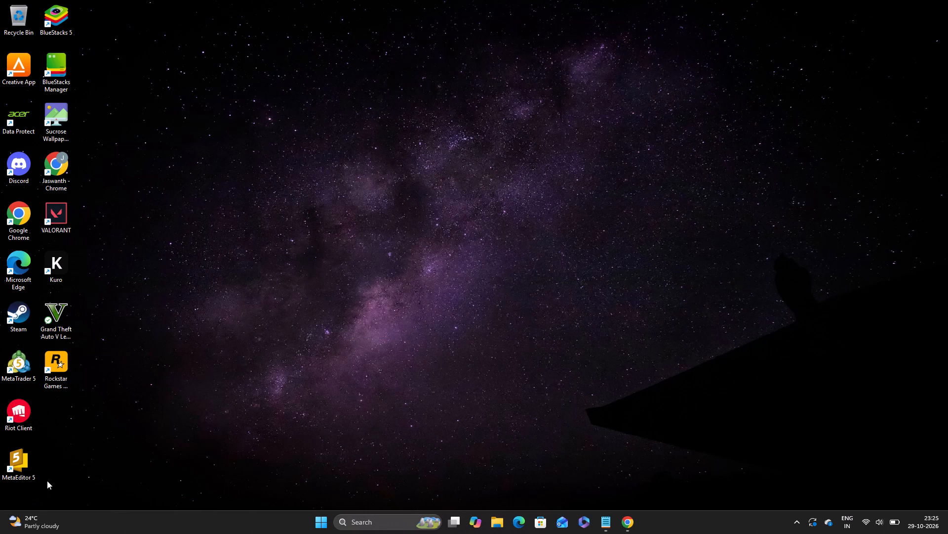
Launch the Kuro application from its desktop shortcut.
{"action": "left_click", "coordinate": [63, 256]}
{"action": "left_click_drag", "start_coordinate": [63, 256], "coordinate": [65, 261]}
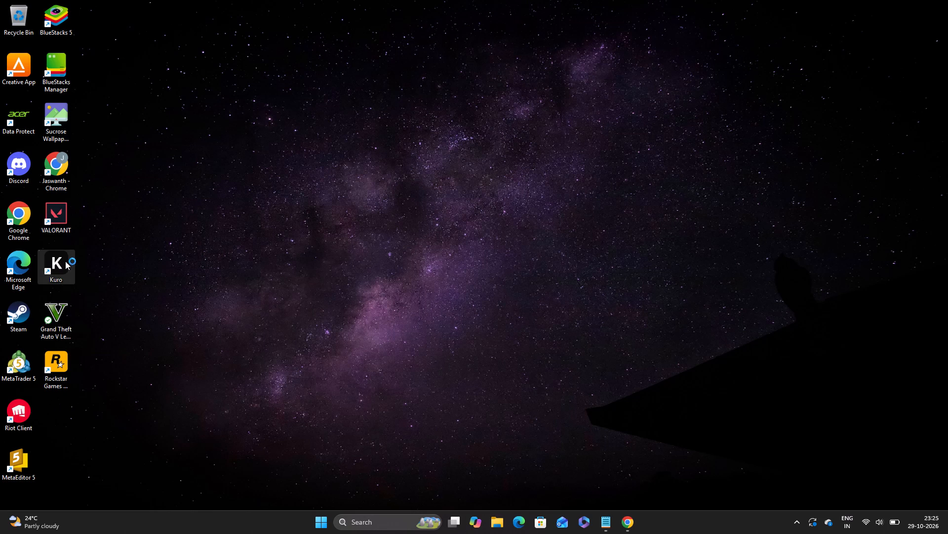
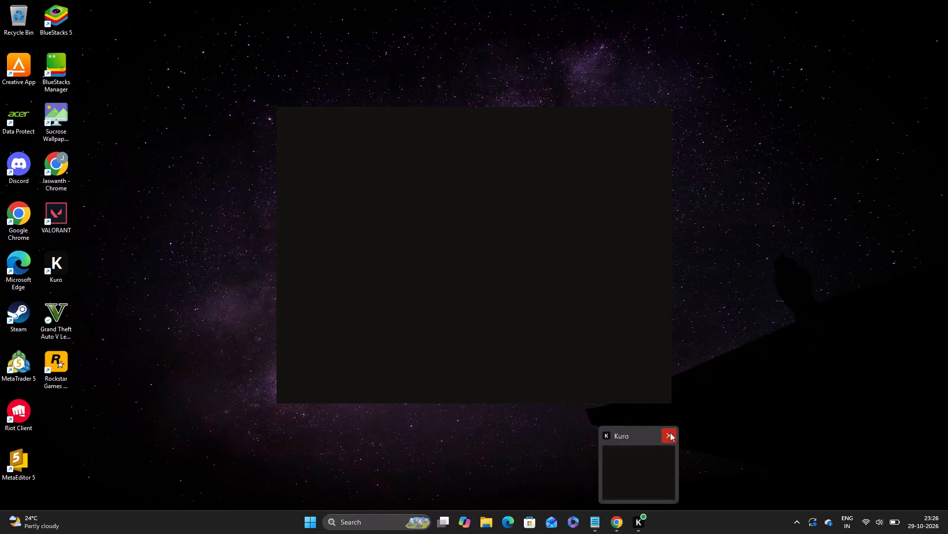
Close the Kuro window.
{"action": "left_click", "coordinate": [670, 433]}
Apply the purple starry-sky picture from the recent images as the desktop background, then close the Settings window.
{"action": "right_click", "coordinate": [660, 428]}
{"action": "right_click_drag", "start_coordinate": [660, 428], "coordinate": [589, 449]}
{"action": "left_click", "coordinate": [609, 428]}
{"action": "left_click", "coordinate": [671, 405]}
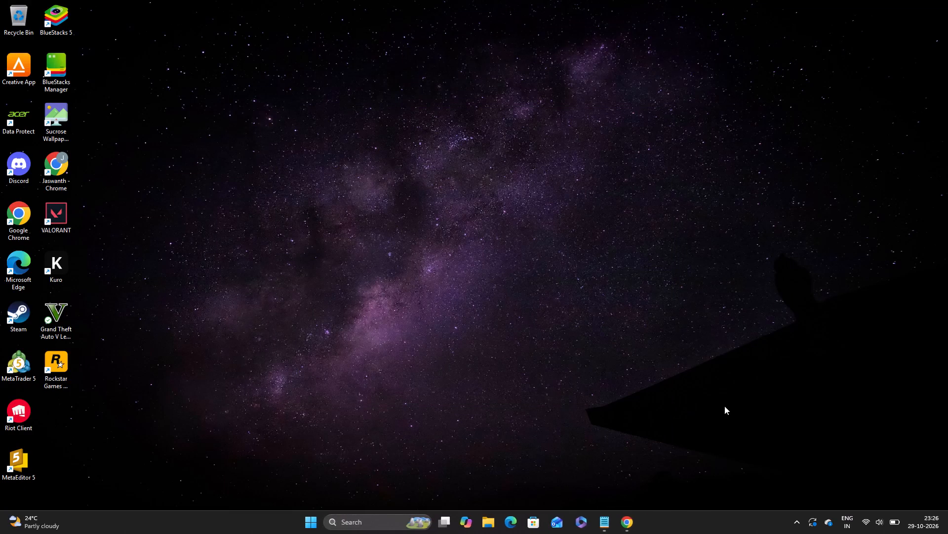
{"action": "left_click", "coordinate": [301, 218]}
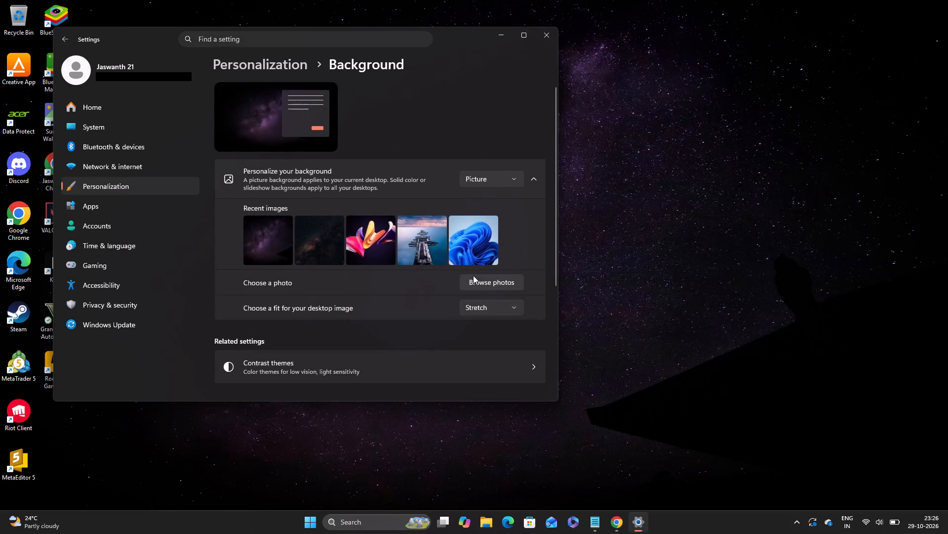
{"action": "double_click", "coordinate": [267, 238]}
{"action": "left_click", "coordinate": [549, 30]}
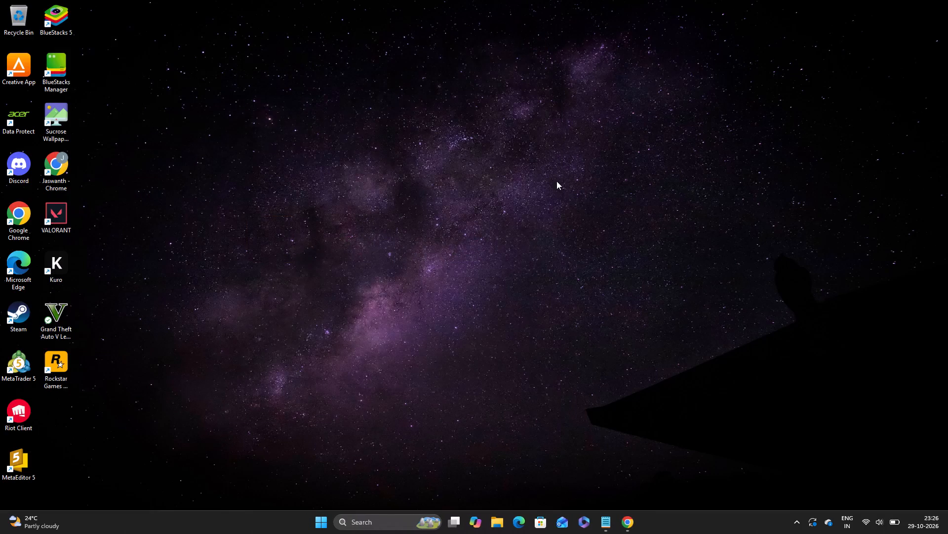